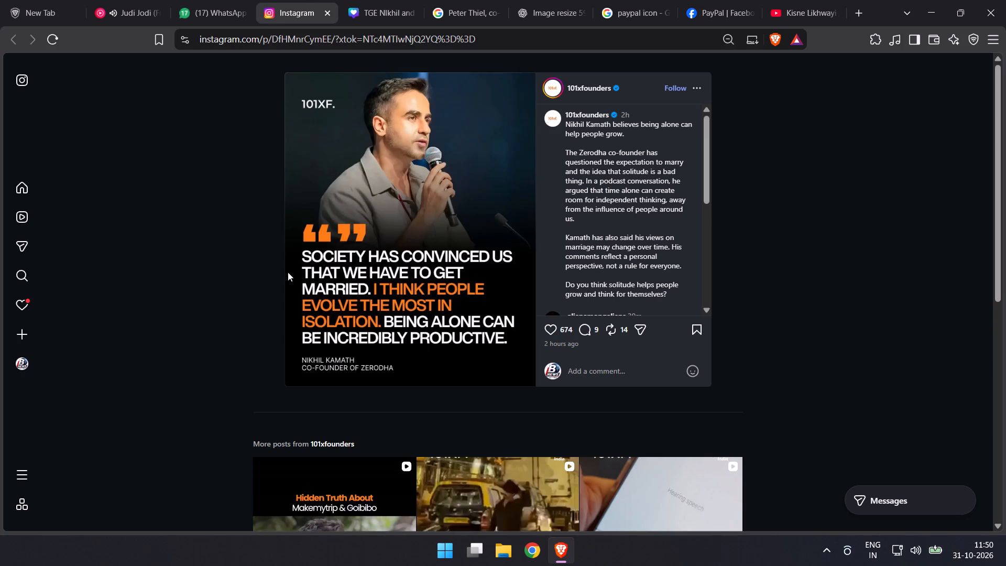
Capture a screenshot of the quote text, from "SOCIETY HAS CONVINCED US" to "BE INCREDIBLY PRODUCTIVE", in the Instagram post.
{"action": "key", "text": "shift+super+s"}
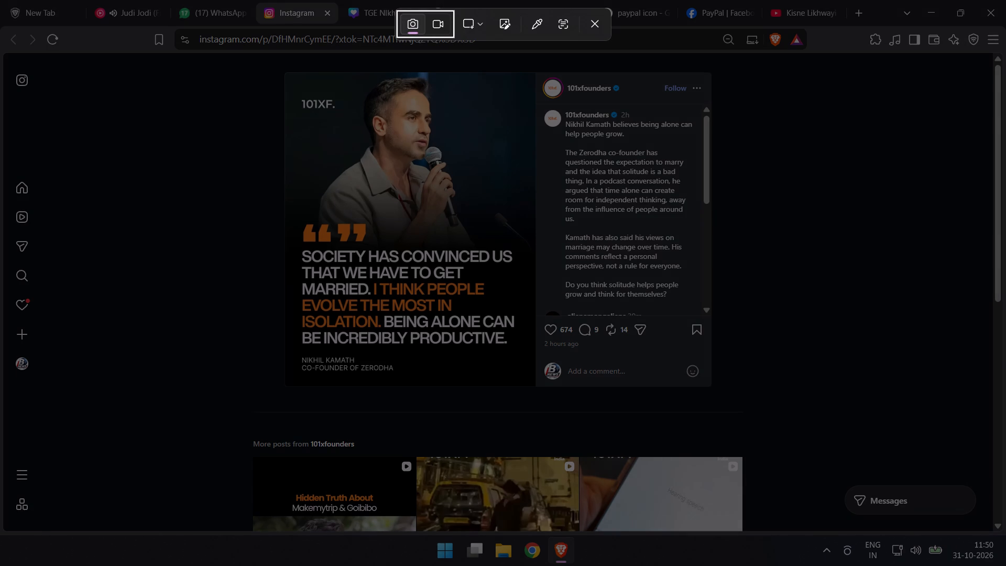
{"action": "left_click_drag", "start_coordinate": [292, 247], "coordinate": [319, 253]}
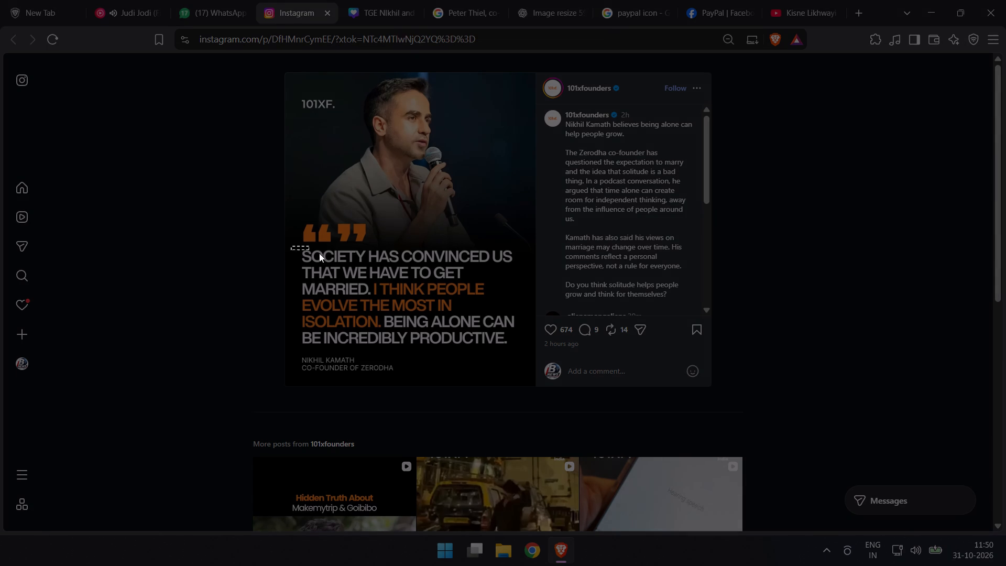
{"action": "left_click_drag", "start_coordinate": [319, 253], "coordinate": [541, 361]}
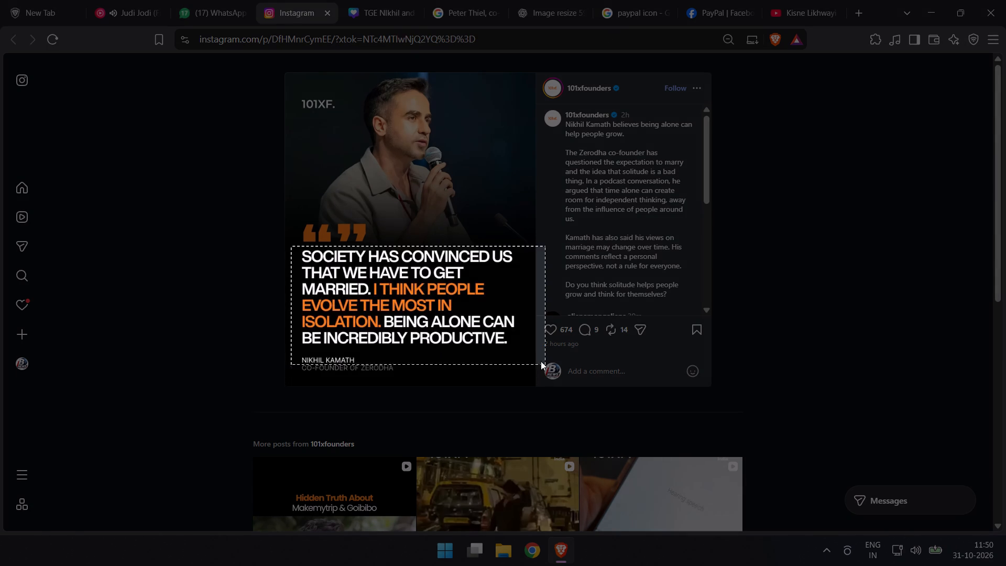
{"action": "left_click_drag", "start_coordinate": [541, 361], "coordinate": [529, 351]}
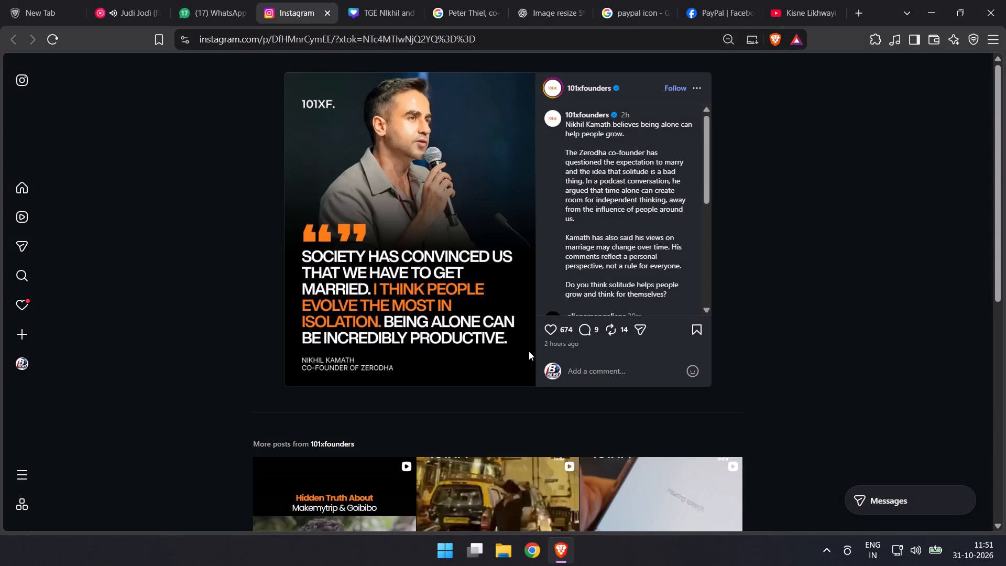
Switch to the Canva design "TGE NIkhil and MANAS" and duplicate page 1.
{"action": "left_click", "coordinate": [345, 0]}
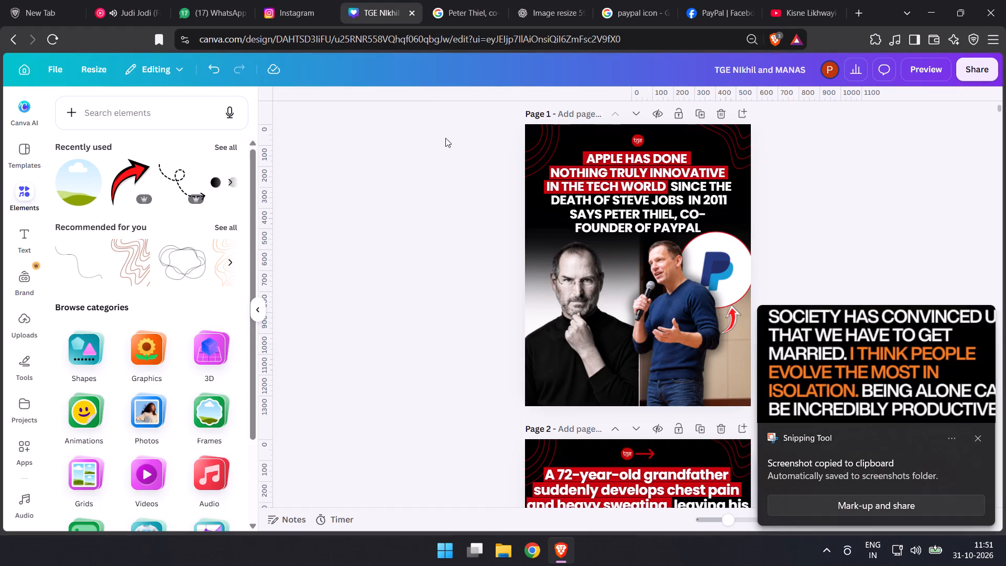
{"action": "left_click", "coordinate": [980, 441]}
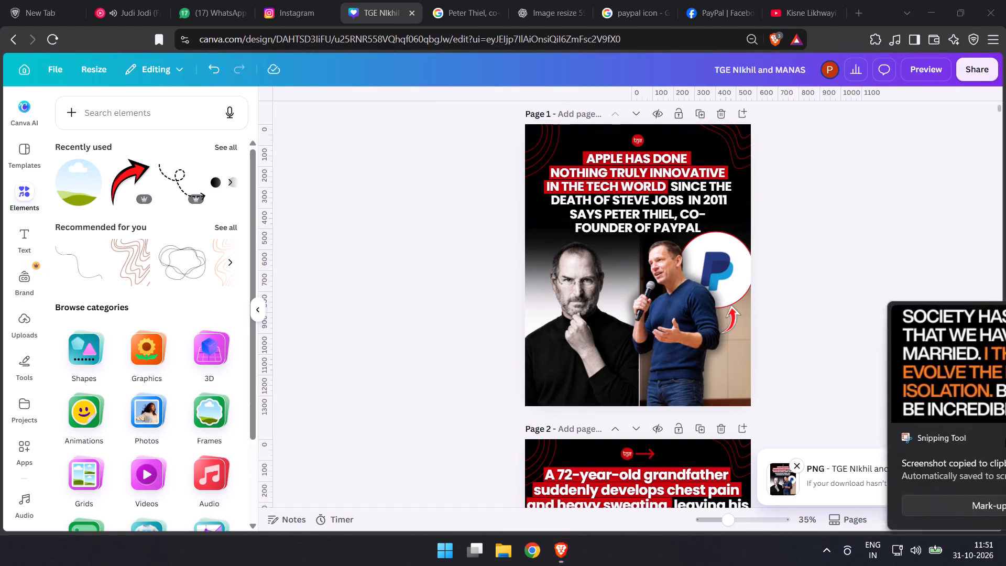
{"action": "scroll", "coordinate": [766, 370], "scroll_direction": "up", "scroll_amount": 4}
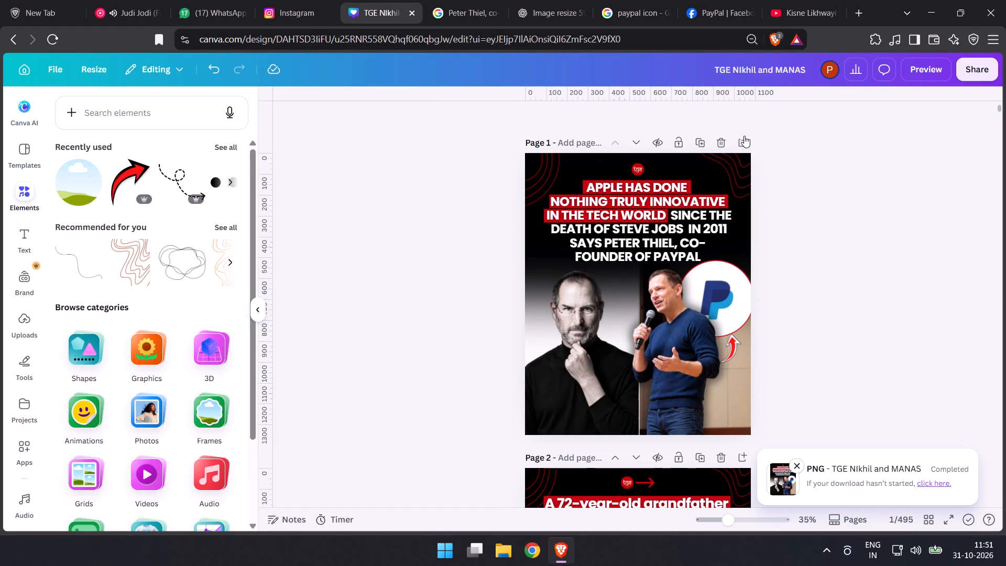
{"action": "left_click", "coordinate": [704, 139]}
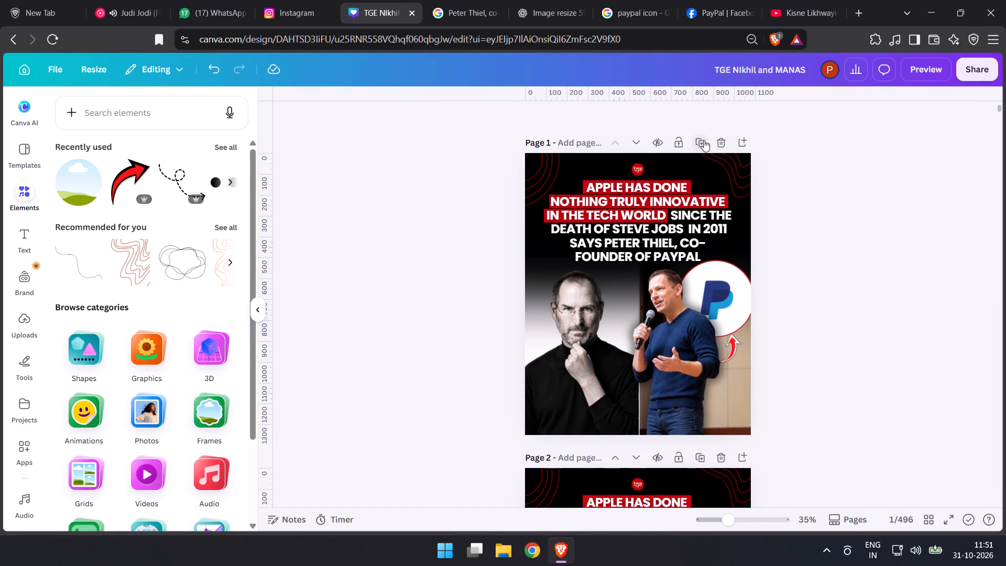
{"action": "scroll", "coordinate": [396, 378], "scroll_direction": "up", "scroll_amount": 5}
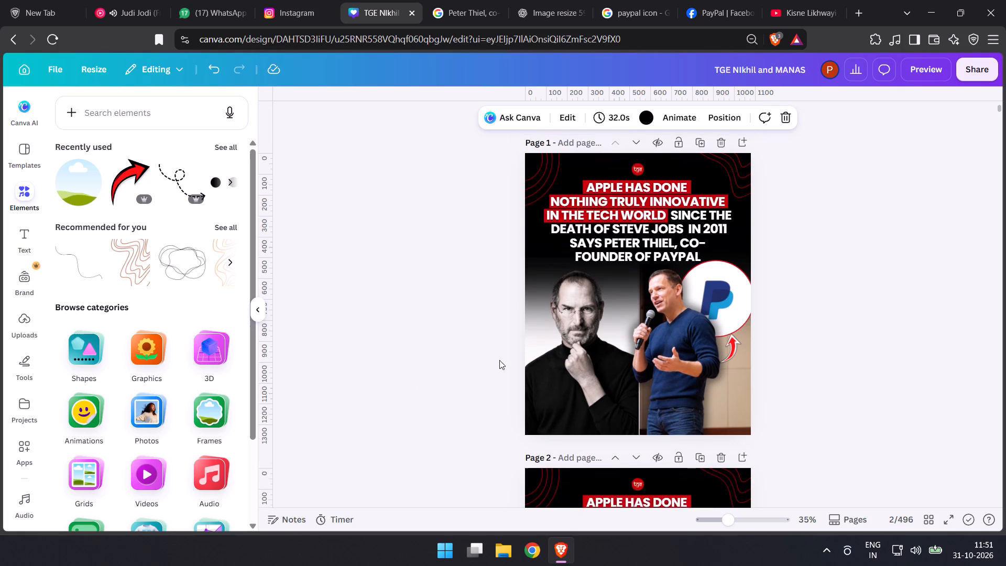
{"action": "scroll", "coordinate": [500, 360], "scroll_direction": "down", "scroll_amount": 1}
{"action": "scroll", "coordinate": [500, 360], "scroll_direction": "up", "scroll_amount": 4}
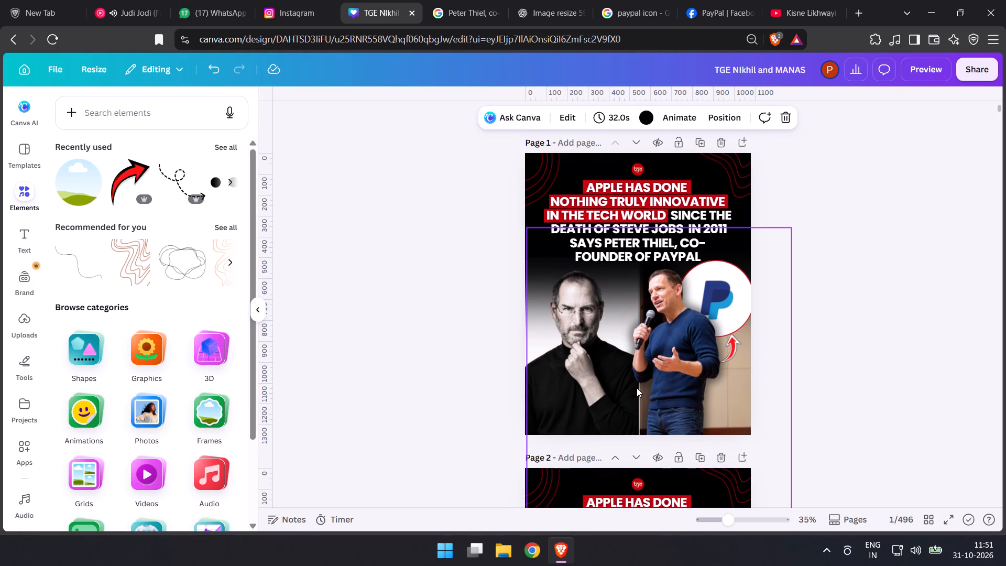
Delete both men's photos, the divider line and the background images from the lower part of page 1.
{"action": "left_click", "coordinate": [637, 388]}
{"action": "key", "text": "Delete"}
{"action": "left_click", "coordinate": [621, 381]}
{"action": "key", "text": "Delete"}
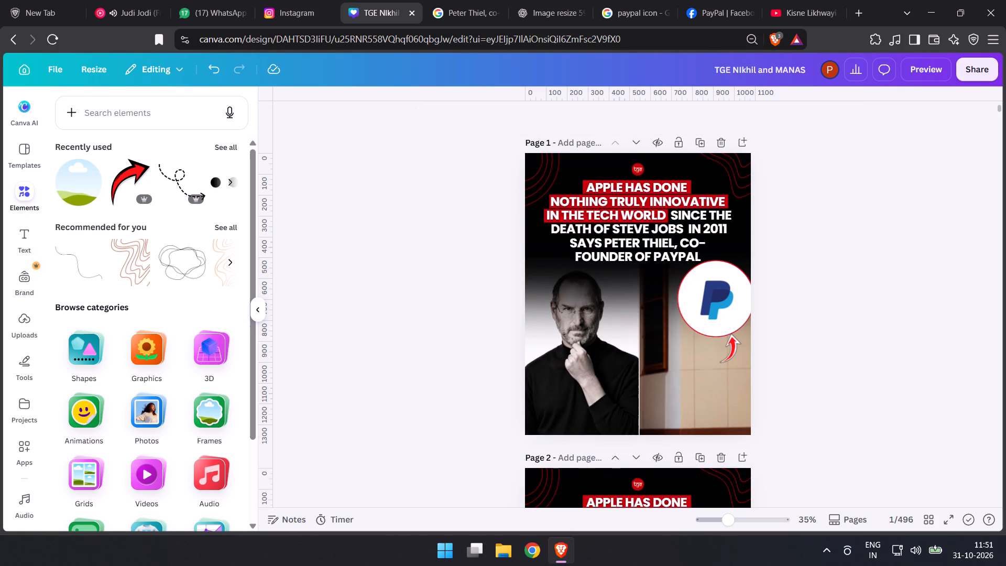
{"action": "left_click", "coordinate": [621, 381]}
{"action": "key", "text": "Delete"}
{"action": "left_click", "coordinate": [644, 391]}
{"action": "key", "text": "Delete"}
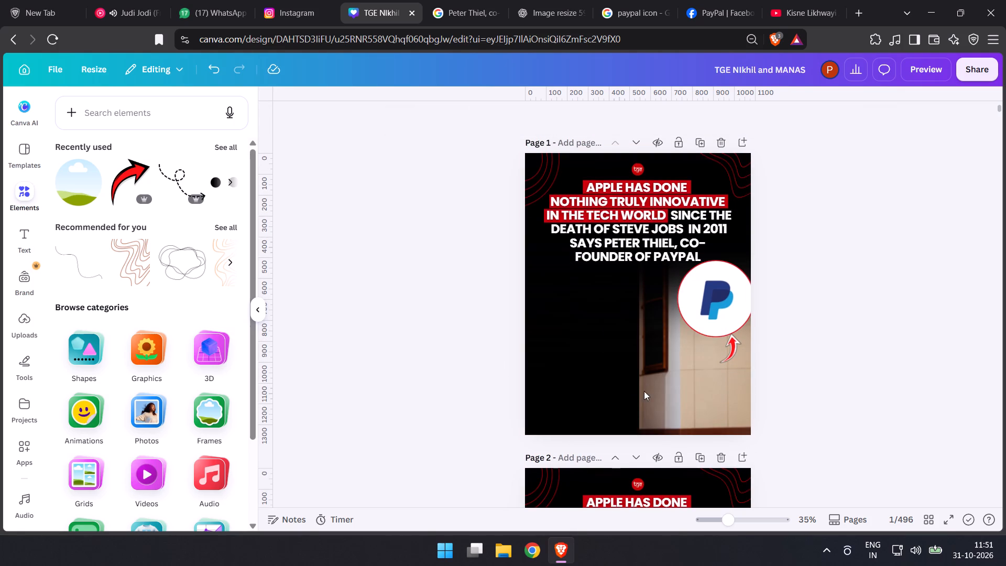
{"action": "left_click", "coordinate": [643, 390]}
{"action": "key", "text": "Delete"}
Delete the circular PayPal logo together with its frame and the red arrow from page 1.
{"action": "left_click", "coordinate": [737, 295]}
{"action": "key", "text": "Delete"}
{"action": "left_click", "coordinate": [726, 353]}
{"action": "key", "text": "Delete"}
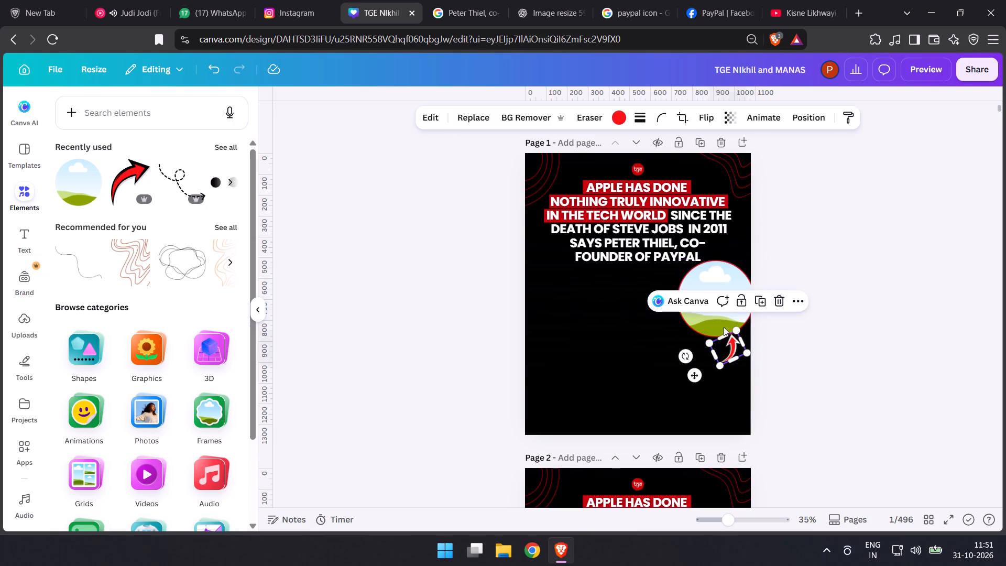
{"action": "double_click", "coordinate": [724, 326]}
{"action": "key", "text": "Delete"}
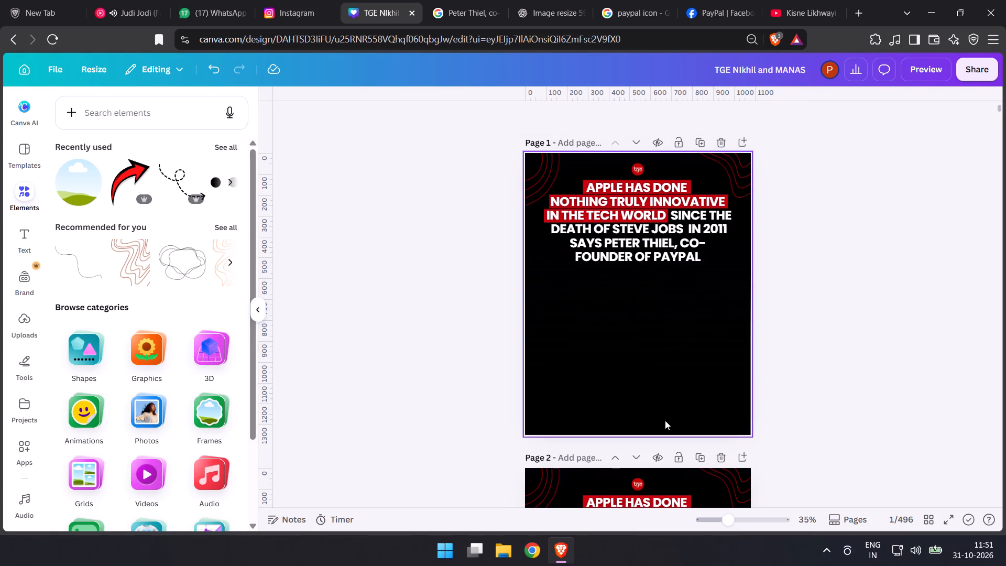
Paste the captured quote image onto page 1 and place it in the empty lower part of the page.
{"action": "key", "text": "ctrl+v"}
{"action": "left_click_drag", "start_coordinate": [645, 289], "coordinate": [641, 375]}
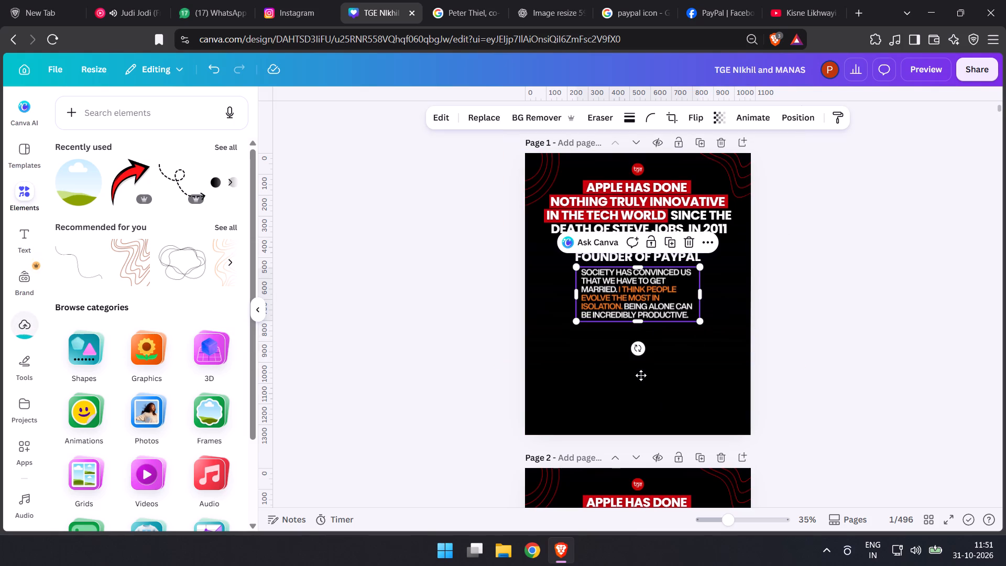
{"action": "left_click_drag", "start_coordinate": [641, 375], "coordinate": [641, 376]}
Extract the quote's text from the Instagram post and replace the whole Canva page 1 headline with it.
{"action": "left_click", "coordinate": [274, 0]}
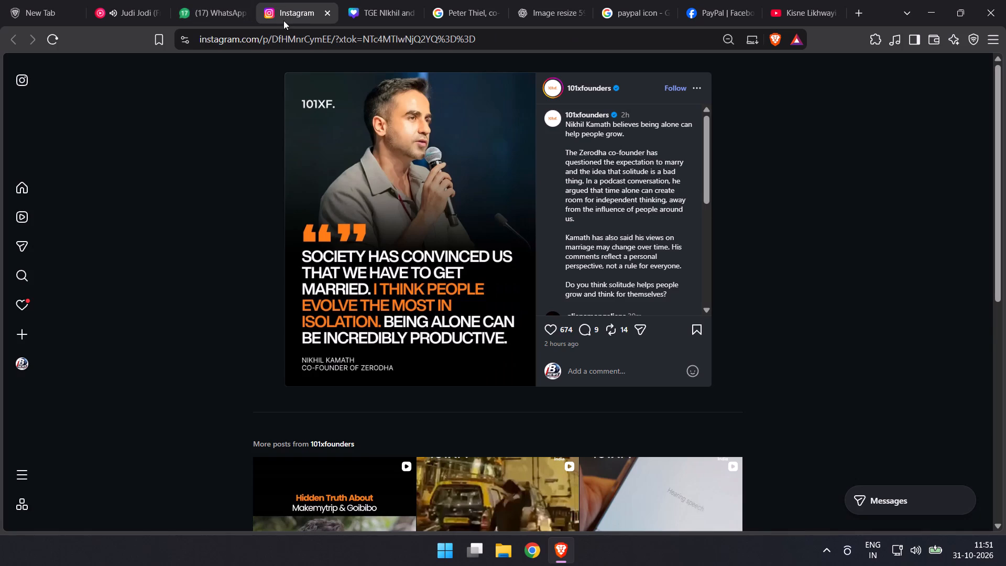
{"action": "key", "text": "shift+super+t"}
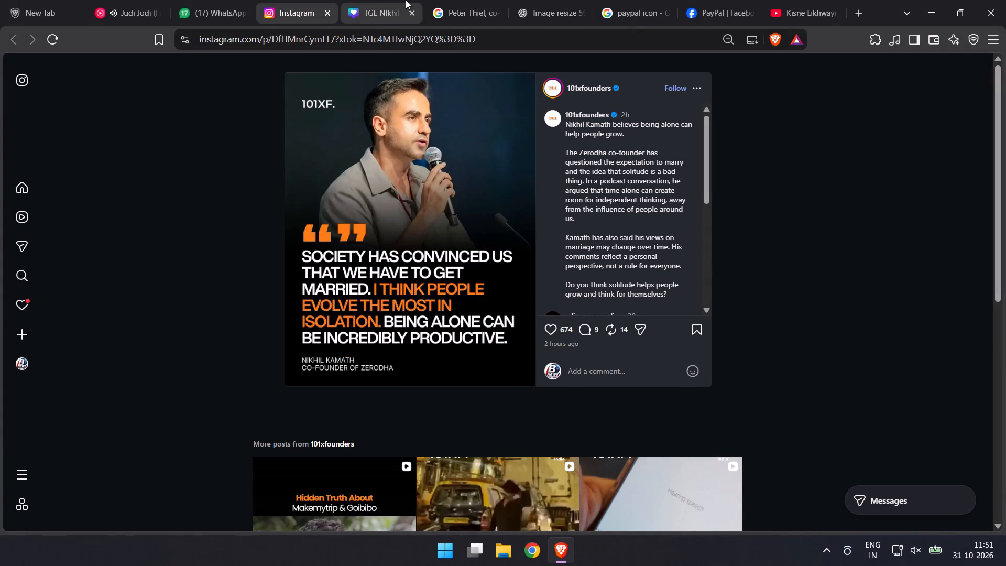
{"action": "left_click", "coordinate": [405, 0]}
{"action": "double_click", "coordinate": [647, 223]}
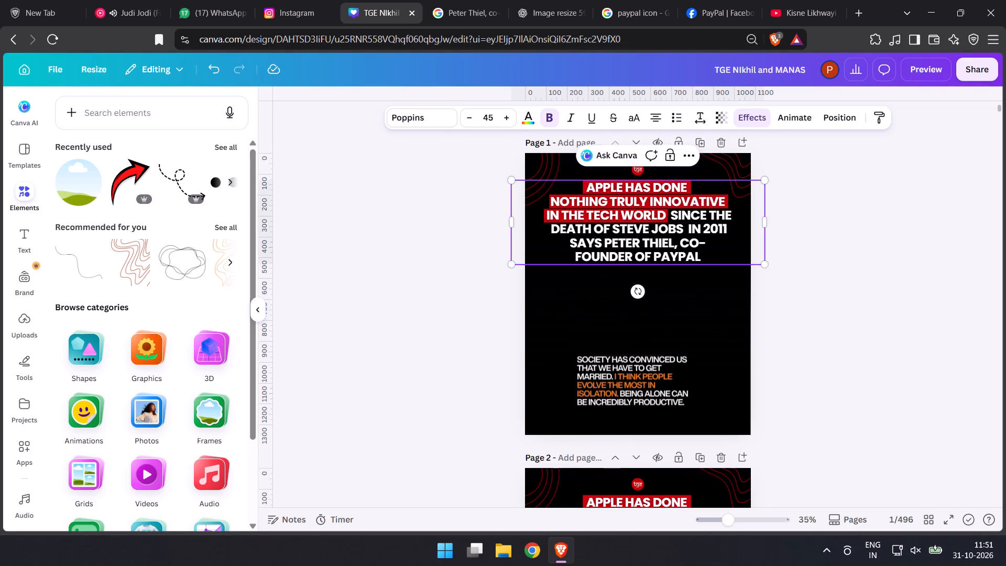
{"action": "key", "text": "ctrl+a"}
{"action": "key", "text": "ctrl+v"}
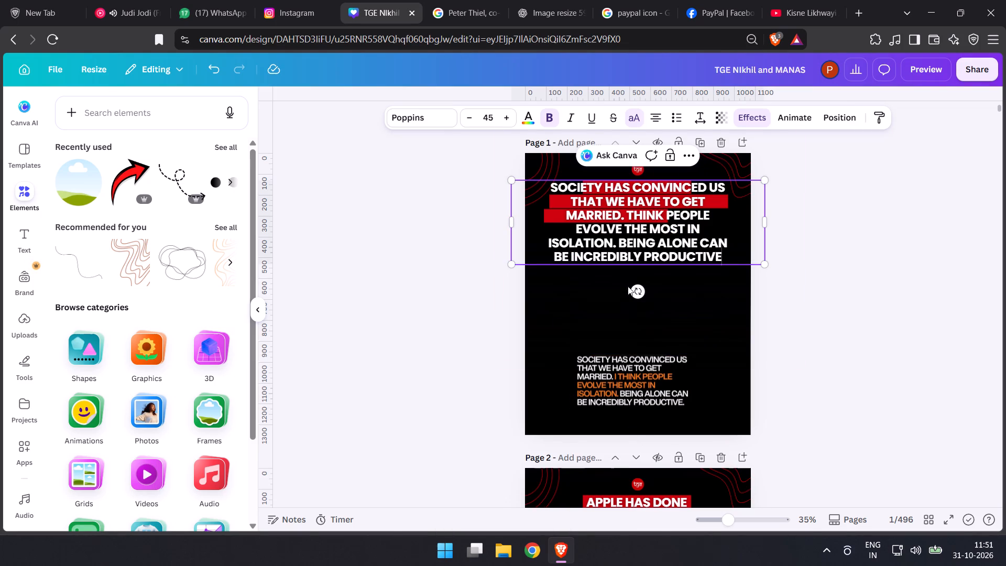
Pause the song in the YouTube Music tab and return to the Canva design.
{"action": "left_click", "coordinate": [90, 0]}
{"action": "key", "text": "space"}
{"action": "left_click", "coordinate": [398, 0]}
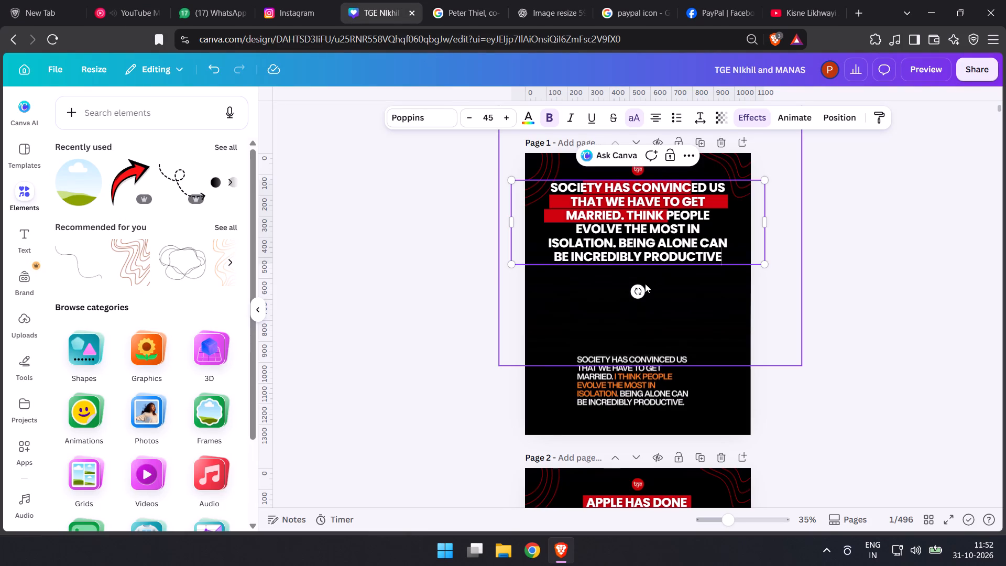
Rebreak the page 1 headline so its first line reads "SOCIETY HAS" and "CONVINCED US" starts the second line.
{"action": "left_click", "coordinate": [707, 188]}
{"action": "key", "text": "Return"}
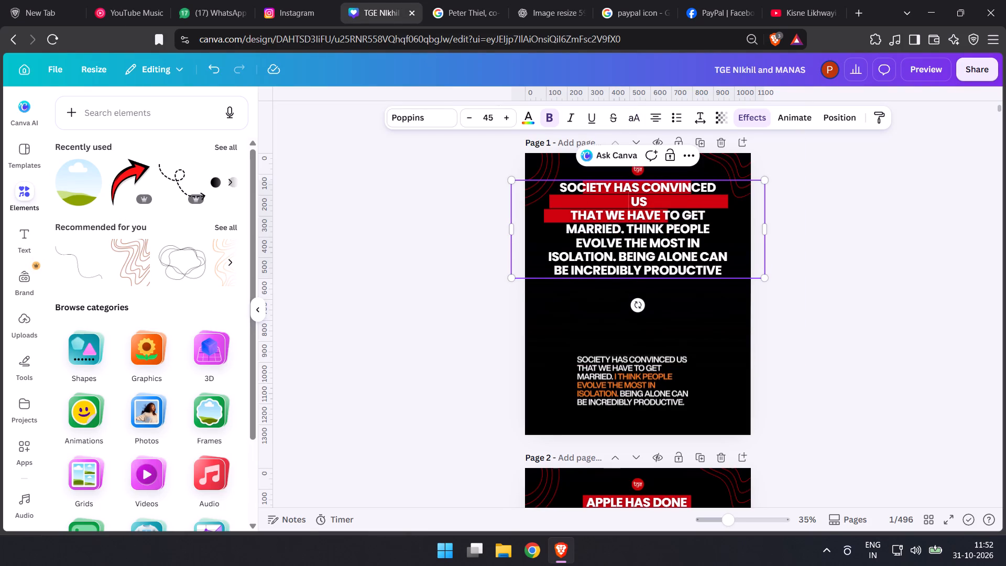
{"action": "left_click", "coordinate": [568, 213]}
{"action": "key", "text": "BackSpace"}
{"action": "key", "text": "space"}
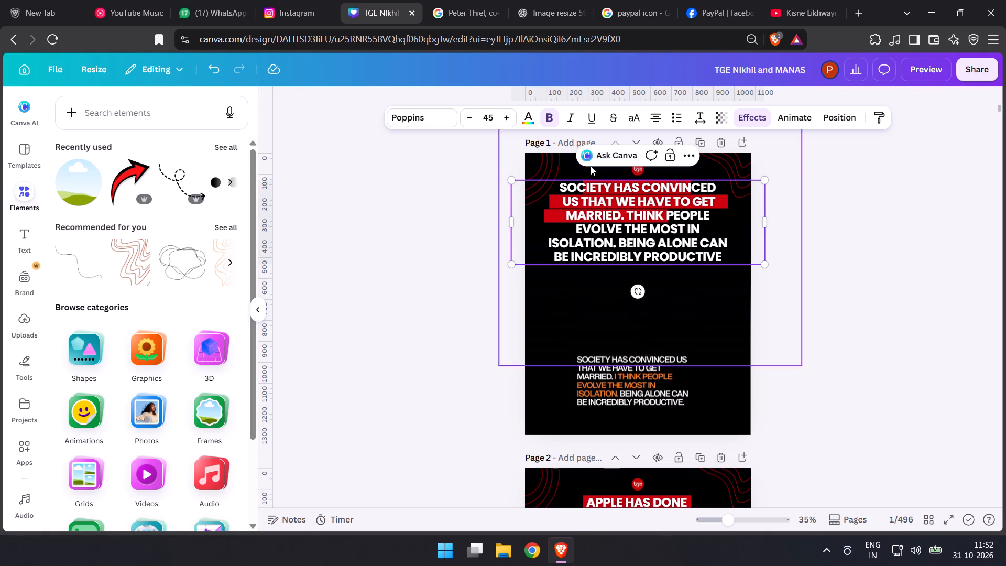
{"action": "left_click", "coordinate": [642, 190]}
{"action": "key", "text": "Return"}
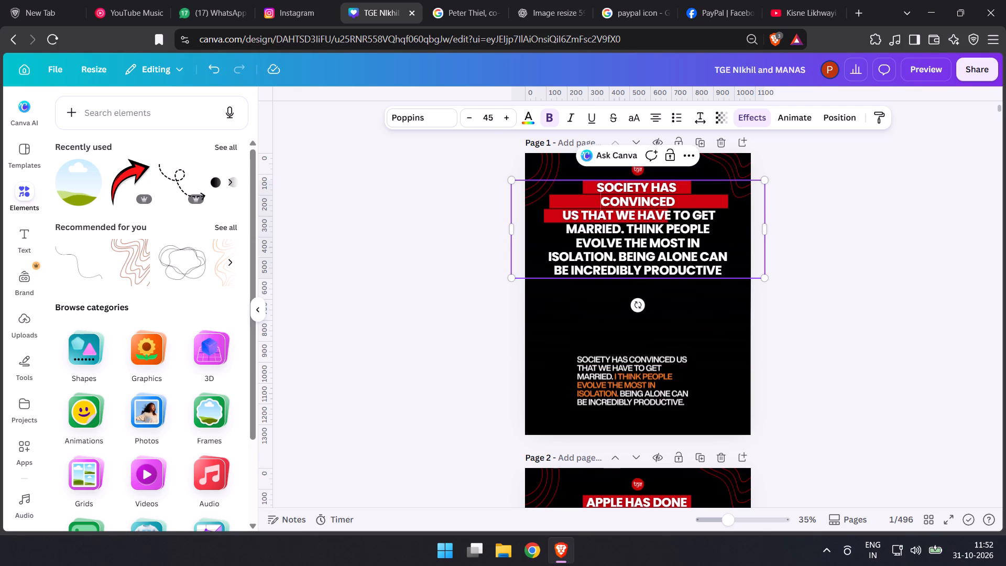
{"action": "left_click", "coordinate": [560, 214]}
{"action": "key", "text": "BackSpace"}
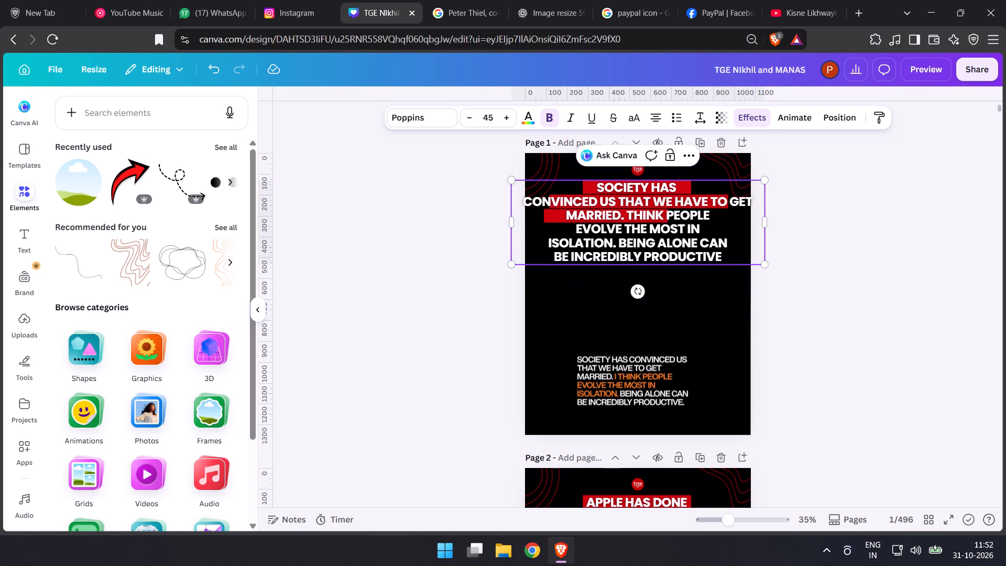
Rebreak the headline's second and third lines as "CONVINCED US THAT WE HAVE" and "TO GET MARRIED. THINK PEOPLE".
{"action": "left_click", "coordinate": [706, 200]}
{"action": "key", "text": "Return"}
{"action": "left_click", "coordinate": [627, 233]}
{"action": "key", "text": "Return"}
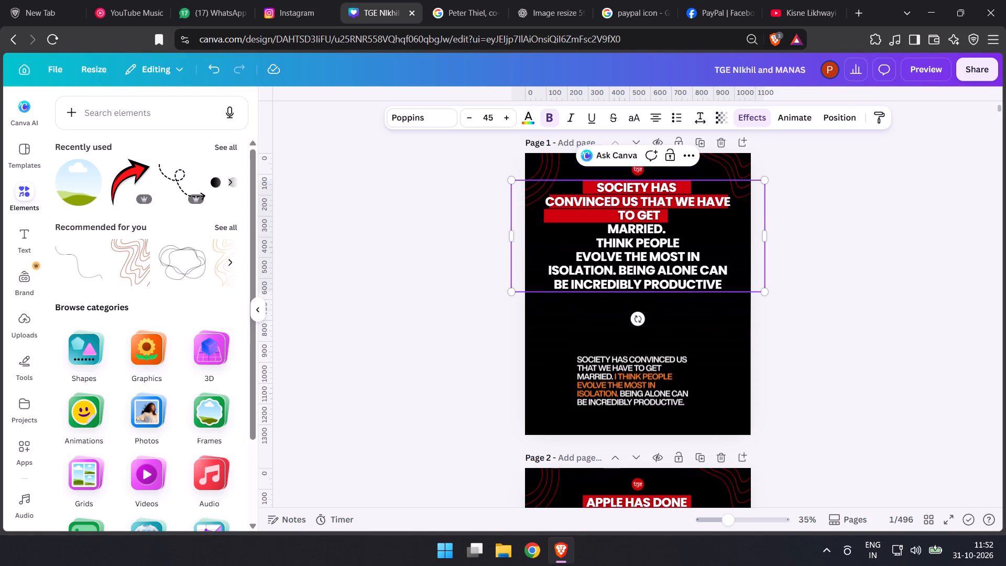
{"action": "left_click", "coordinate": [607, 226]}
{"action": "key", "text": "backslash"}
{"action": "key", "text": "BackSpace"}
{"action": "key", "text": "BackSpace"}
{"action": "key", "text": "space"}
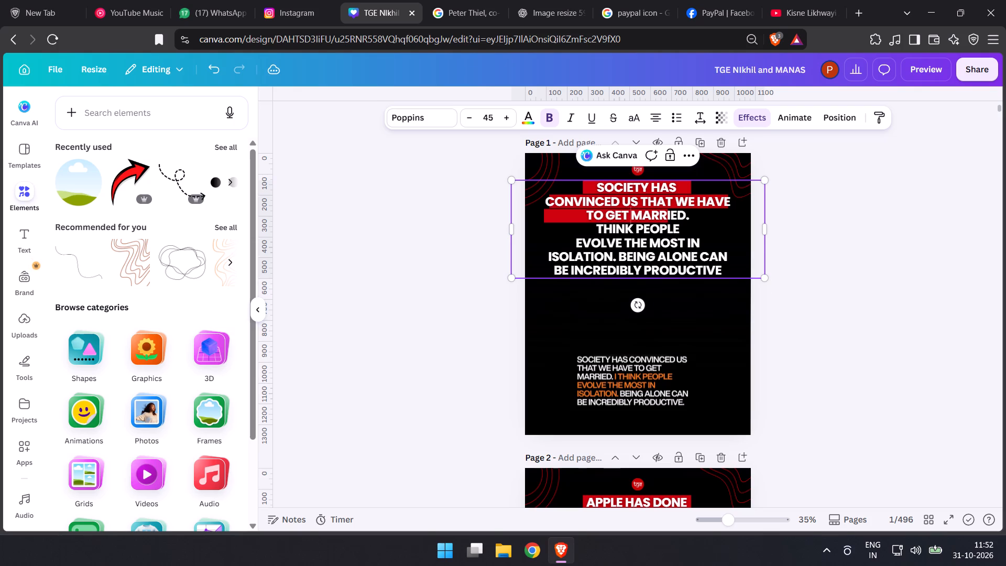
{"action": "left_click", "coordinate": [594, 229]}
{"action": "key", "text": "BackSpace"}
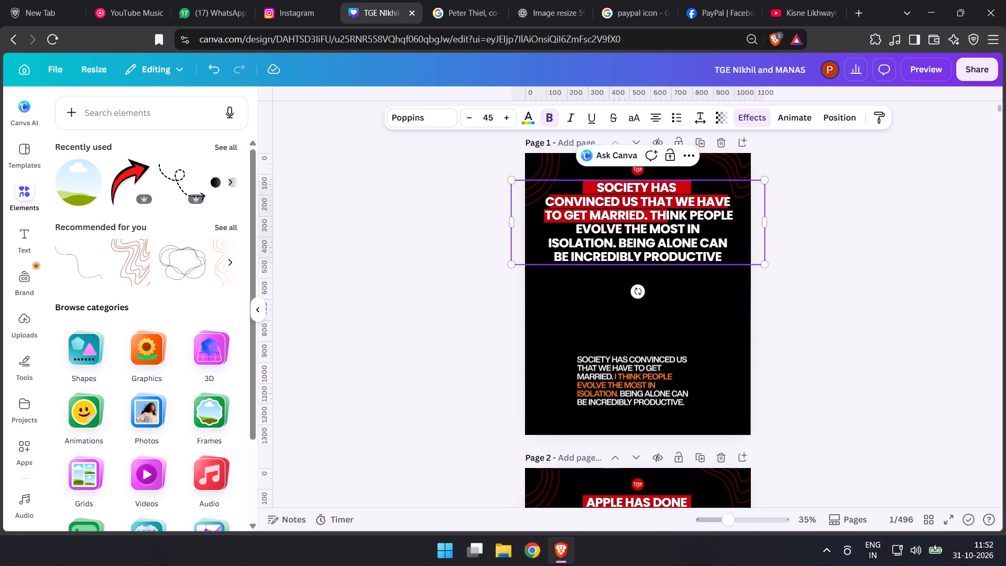
Rebreak the headline's fourth line to read "EVOLVE THE MOST IN ISOLATION.".
{"action": "left_click", "coordinate": [617, 240]}
{"action": "key", "text": "Return"}
{"action": "left_click", "coordinate": [603, 246]}
{"action": "key", "text": "BackSpace"}
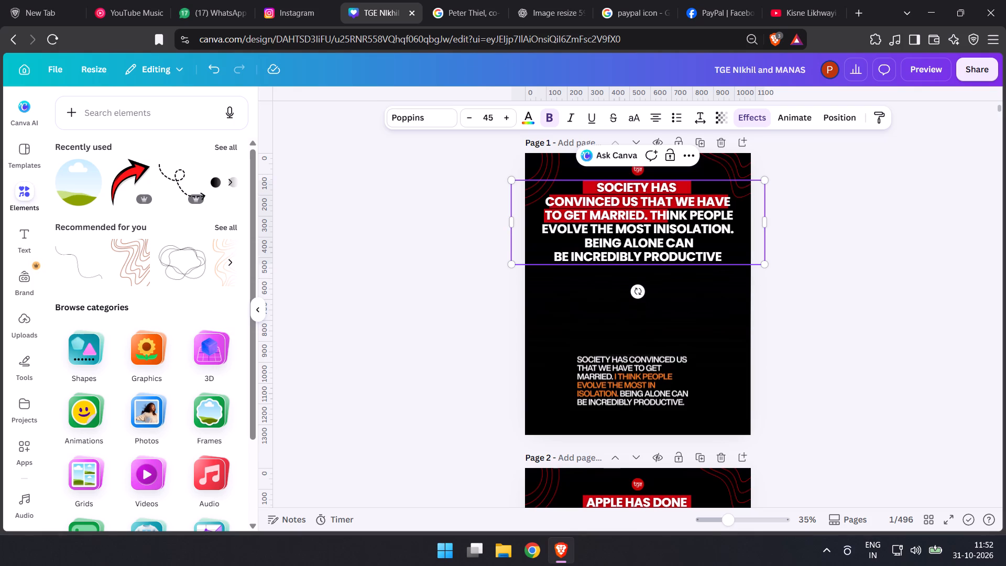
{"action": "key", "text": "space"}
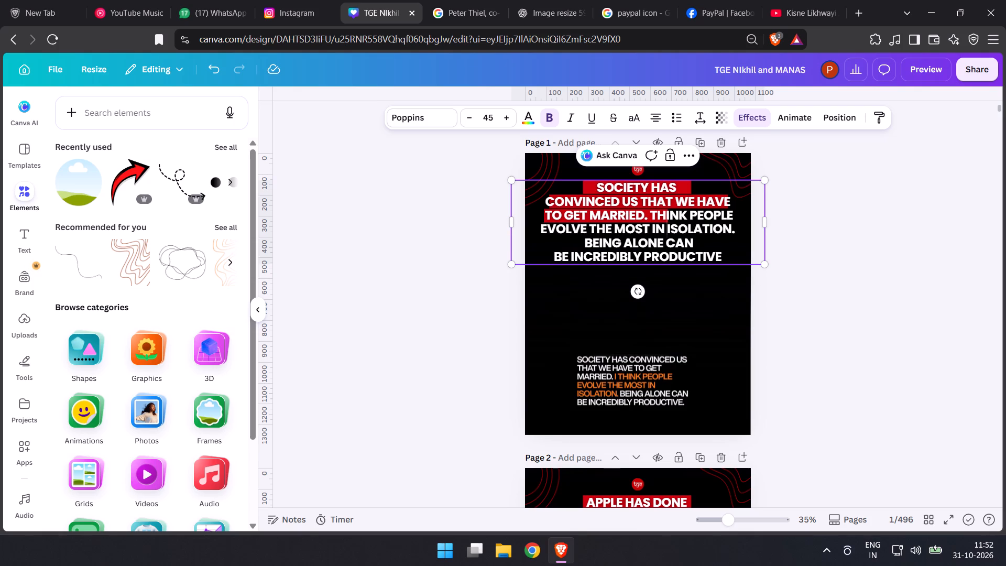
Rebreak the headline's last two lines as "BEING ALONE CAN BE" and "INCREDIBLY PRODUCTIVE".
{"action": "left_click", "coordinate": [641, 258]}
{"action": "key", "text": "Return"}
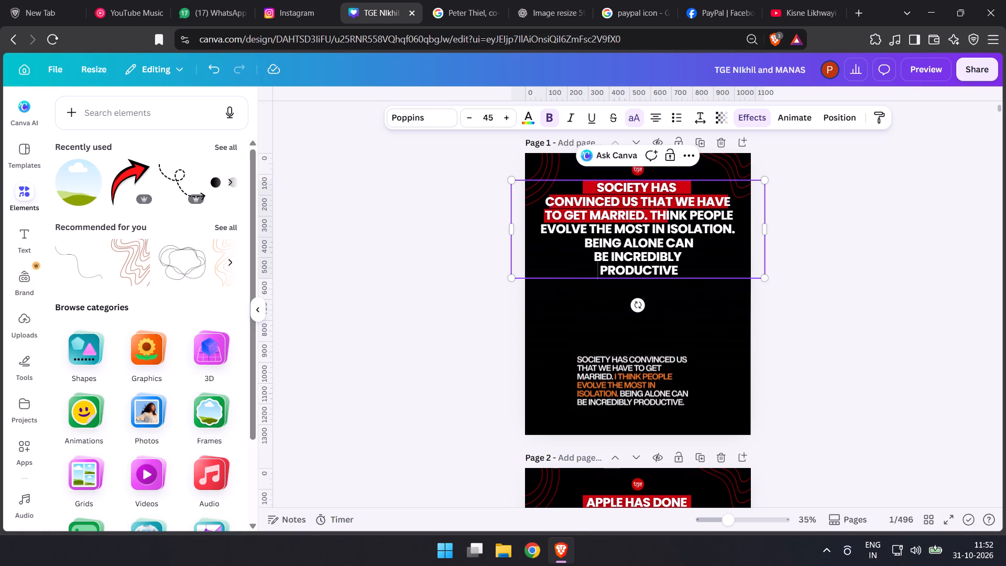
{"action": "left_click", "coordinate": [589, 258]}
{"action": "key", "text": "BackSpace"}
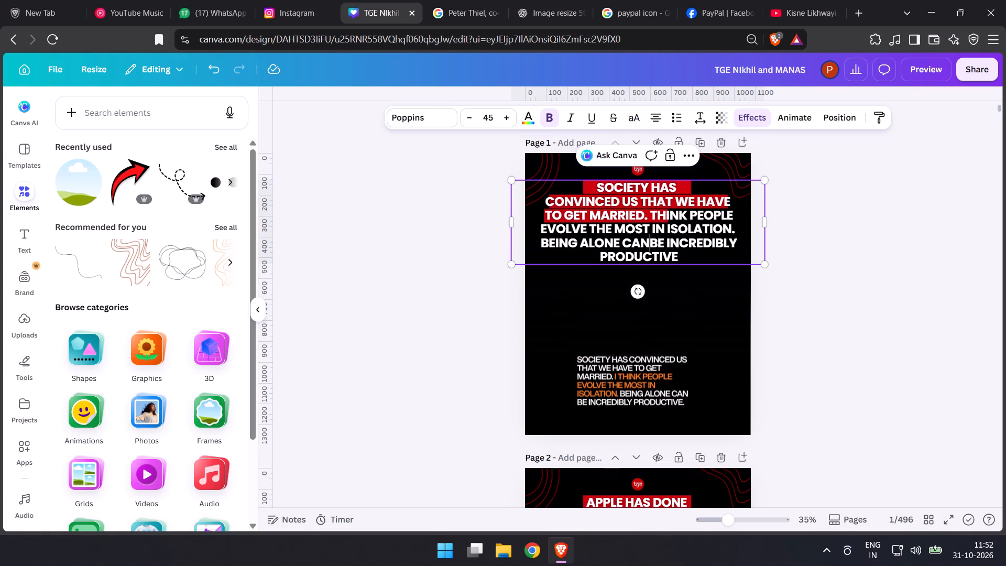
{"action": "key", "text": "space"}
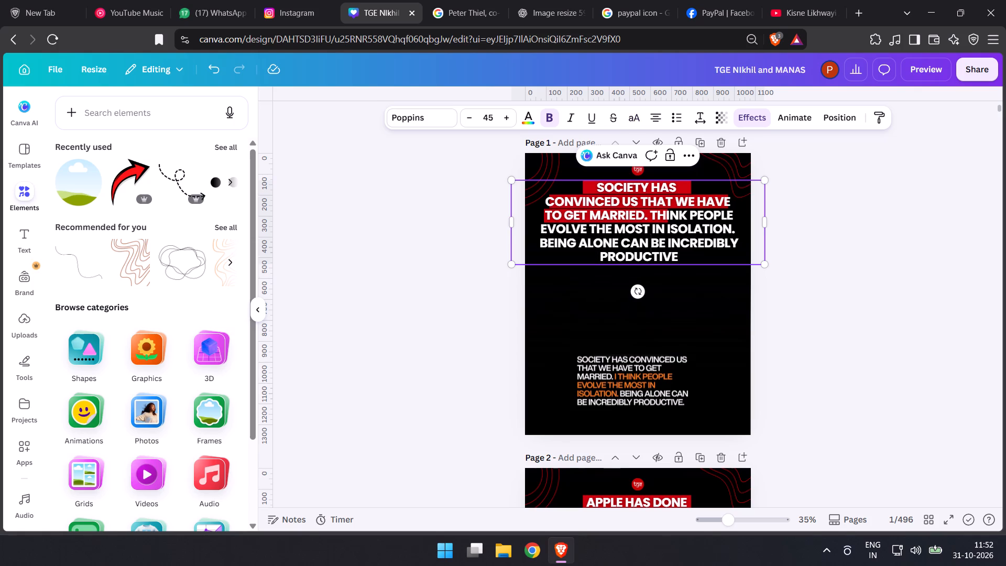
{"action": "left_click", "coordinate": [668, 240]}
{"action": "key", "text": "space"}
{"action": "key", "text": "Return"}
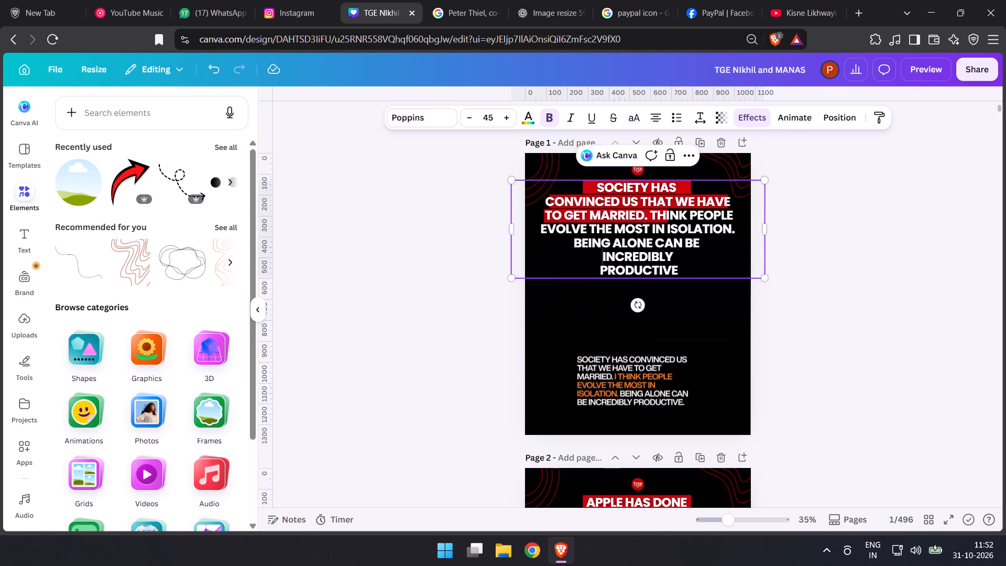
{"action": "left_click", "coordinate": [599, 268]}
{"action": "key", "text": "BackSpace"}
{"action": "key", "text": "BackSpace"}
{"action": "key", "text": "space"}
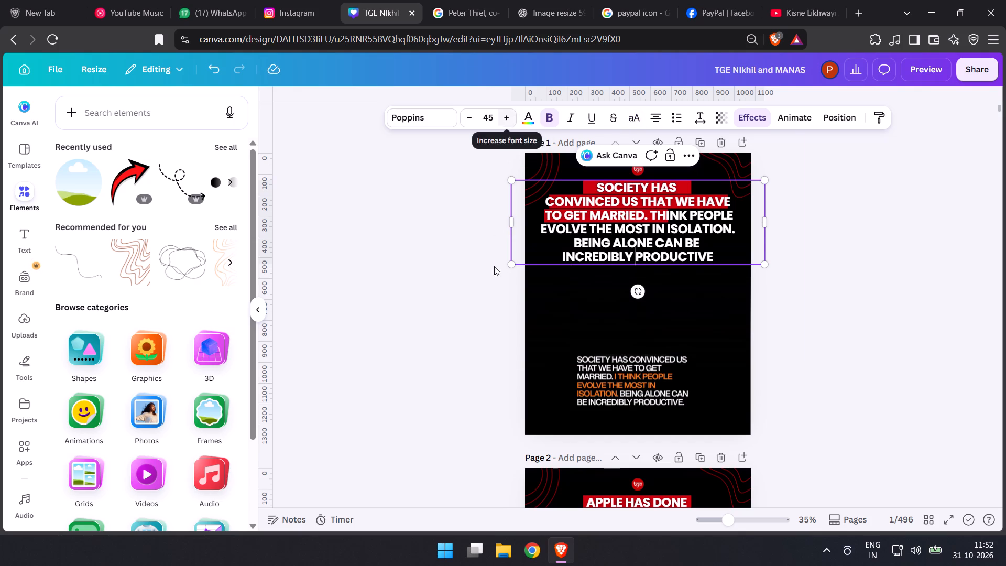
{"action": "left_click", "coordinate": [450, 311]}
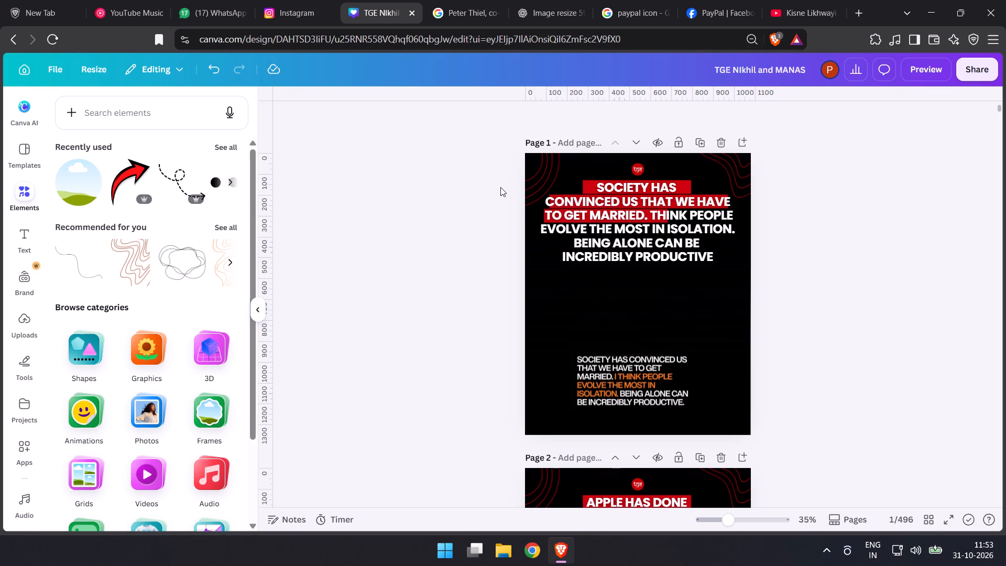
Copy the black and red gradient grid background image from page 9, the Diet Coke price page.
{"action": "left_click", "coordinate": [550, 173]}
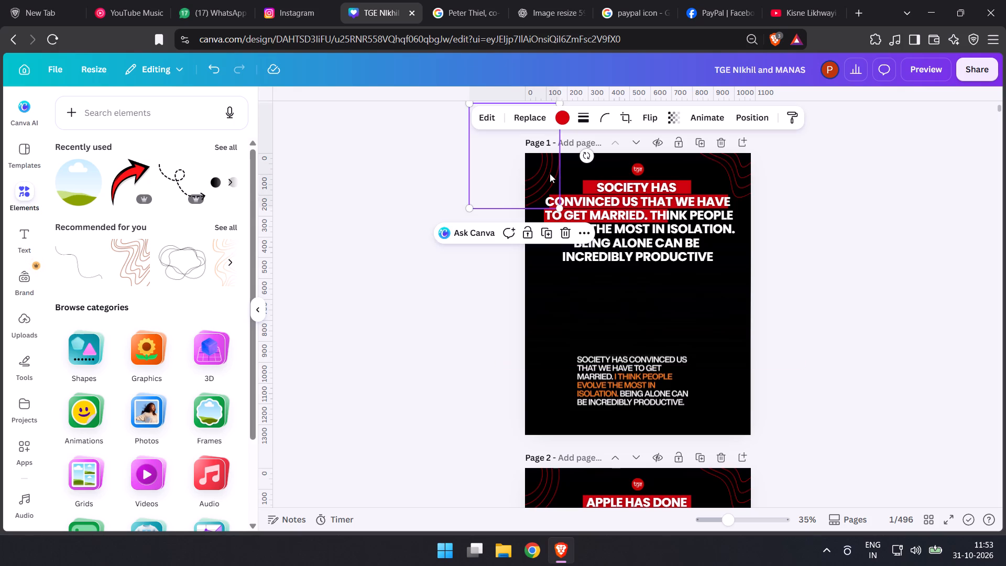
{"action": "scroll", "coordinate": [559, 198], "scroll_direction": "down", "scroll_amount": 3}
{"action": "scroll", "coordinate": [559, 198], "scroll_direction": "up", "scroll_amount": 1}
{"action": "scroll", "coordinate": [419, 294], "scroll_direction": "down", "scroll_amount": 4}
{"action": "scroll", "coordinate": [419, 291], "scroll_direction": "up", "scroll_amount": 1}
{"action": "scroll", "coordinate": [419, 291], "scroll_direction": "down", "scroll_amount": 2}
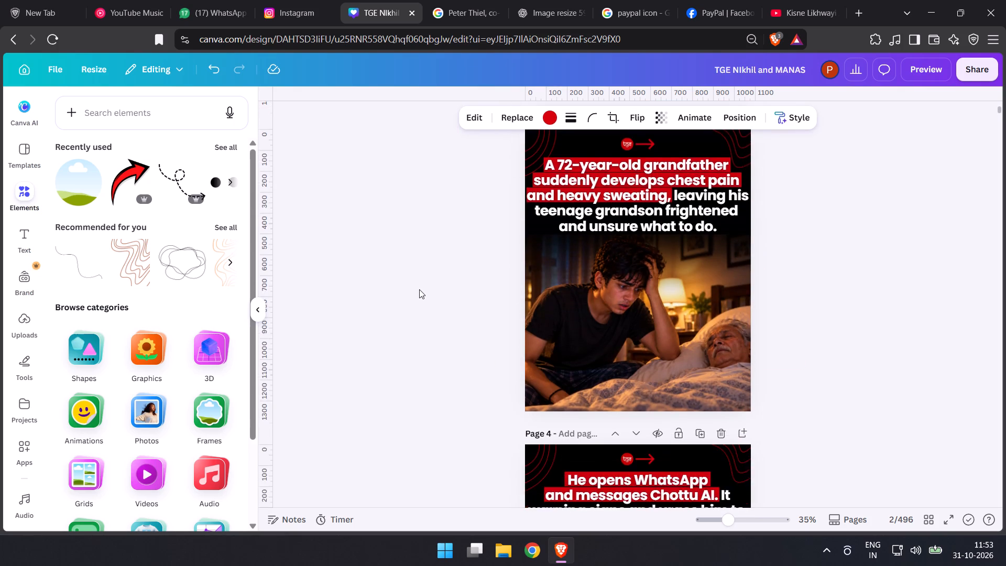
{"action": "scroll", "coordinate": [419, 289], "scroll_direction": "down", "scroll_amount": 4}
{"action": "scroll", "coordinate": [419, 289], "scroll_direction": "up", "scroll_amount": 1}
{"action": "scroll", "coordinate": [419, 289], "scroll_direction": "down", "scroll_amount": 7}
{"action": "scroll", "coordinate": [419, 289], "scroll_direction": "up", "scroll_amount": 1}
{"action": "scroll", "coordinate": [419, 289], "scroll_direction": "down", "scroll_amount": 1}
{"action": "scroll", "coordinate": [419, 289], "scroll_direction": "up", "scroll_amount": 1}
{"action": "scroll", "coordinate": [419, 289], "scroll_direction": "down", "scroll_amount": 2}
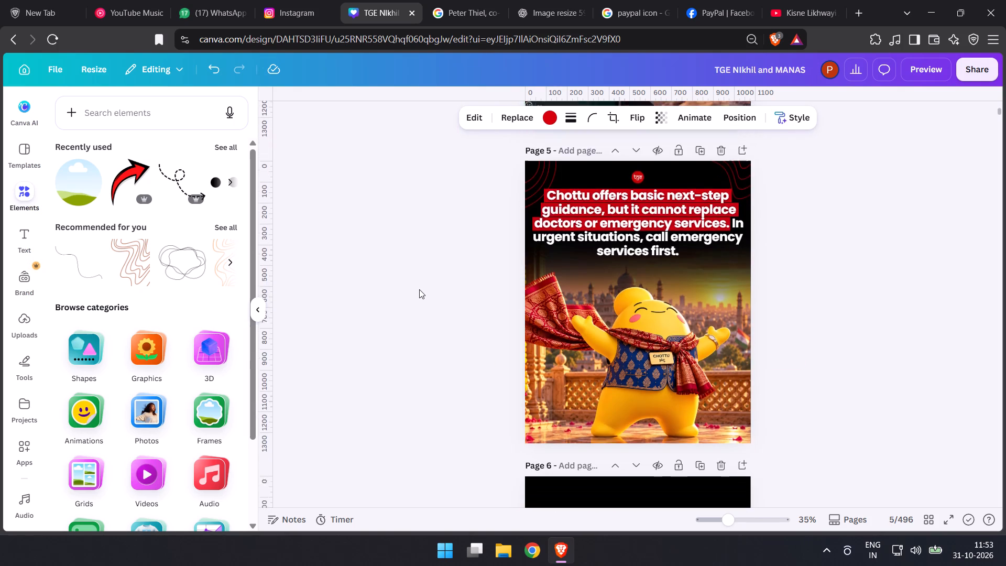
{"action": "scroll", "coordinate": [419, 289], "scroll_direction": "down", "scroll_amount": 16}
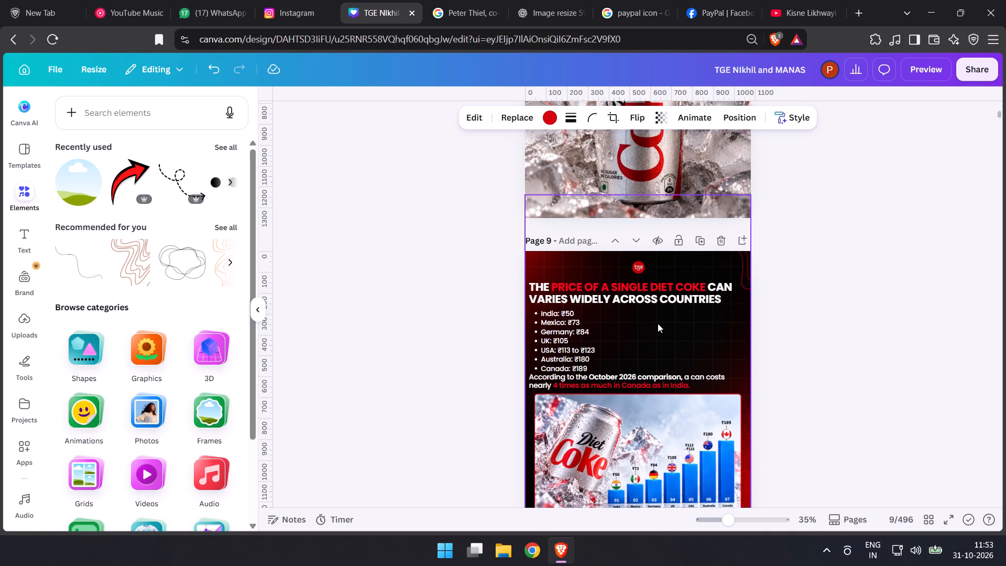
{"action": "left_click", "coordinate": [646, 353]}
{"action": "left_click", "coordinate": [800, 114]}
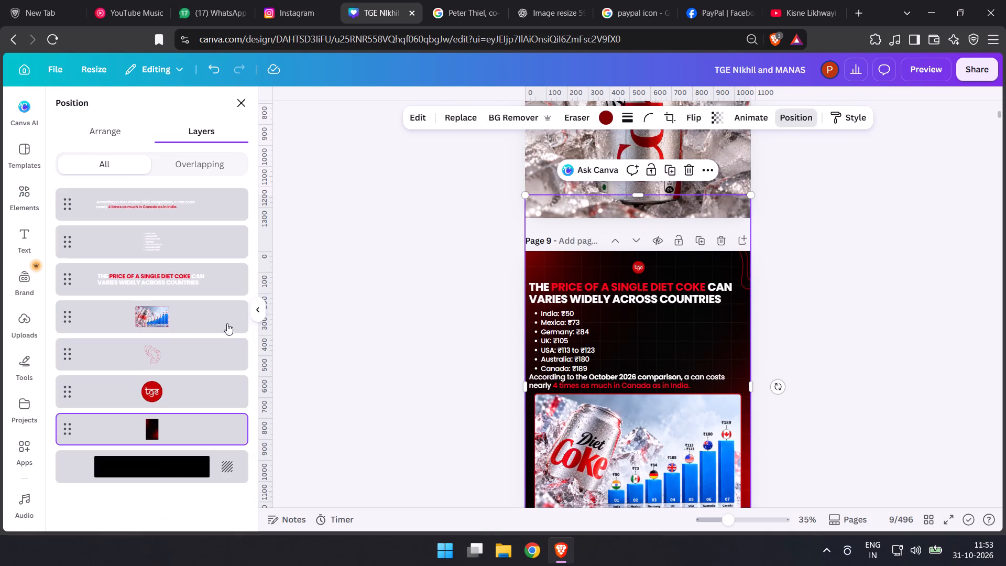
{"action": "left_click", "coordinate": [189, 426]}
{"action": "key", "text": "ctrl+c"}
Move the page 1 headline down over the small reference text in the lower part of the page.
{"action": "scroll", "coordinate": [751, 298], "scroll_direction": "up", "scroll_amount": 3}
{"action": "scroll", "coordinate": [723, 290], "scroll_direction": "down", "scroll_amount": 1}
{"action": "scroll", "coordinate": [710, 284], "scroll_direction": "up", "scroll_amount": 14}
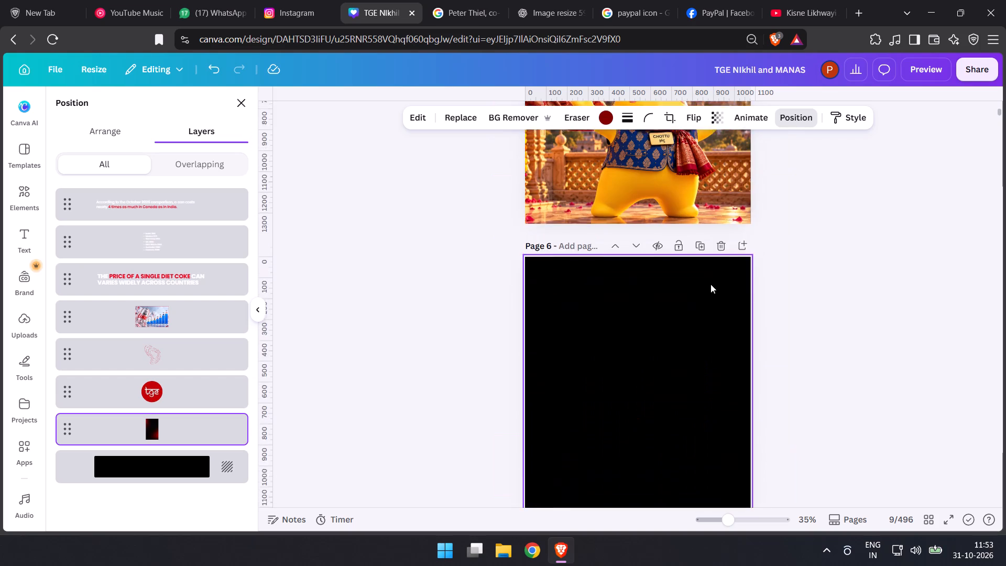
{"action": "scroll", "coordinate": [710, 284], "scroll_direction": "up", "scroll_amount": 18}
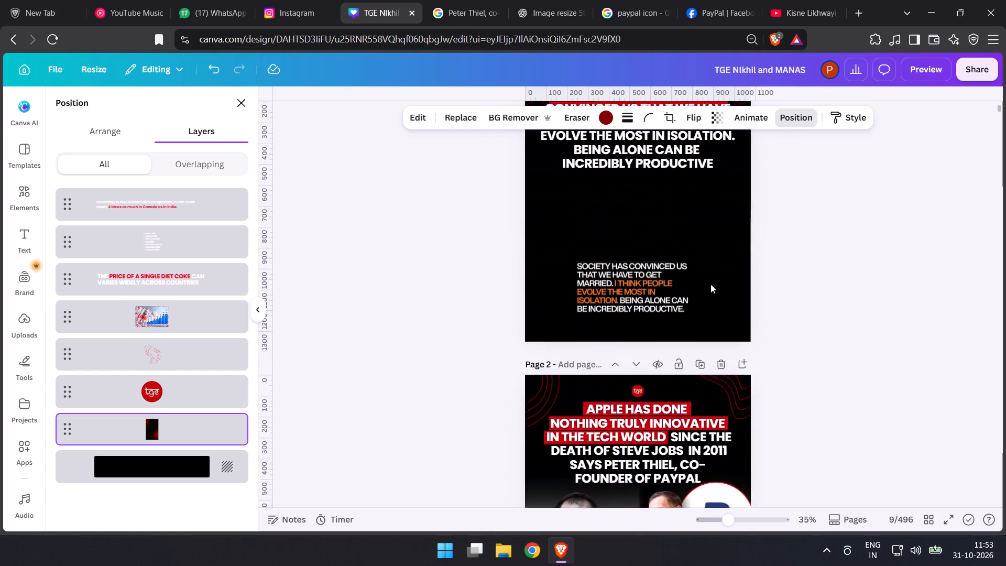
{"action": "scroll", "coordinate": [710, 284], "scroll_direction": "up", "scroll_amount": 9}
{"action": "left_click_drag", "start_coordinate": [657, 232], "coordinate": [652, 267]}
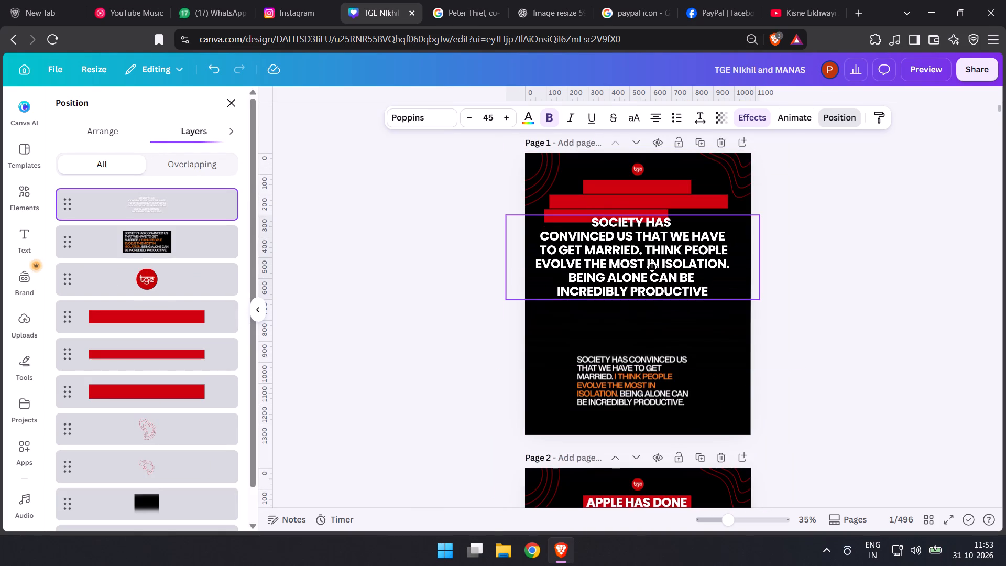
{"action": "left_click_drag", "start_coordinate": [652, 267], "coordinate": [659, 372]}
Delete the three red highlight bars near the top of page 1.
{"action": "left_click", "coordinate": [618, 183]}
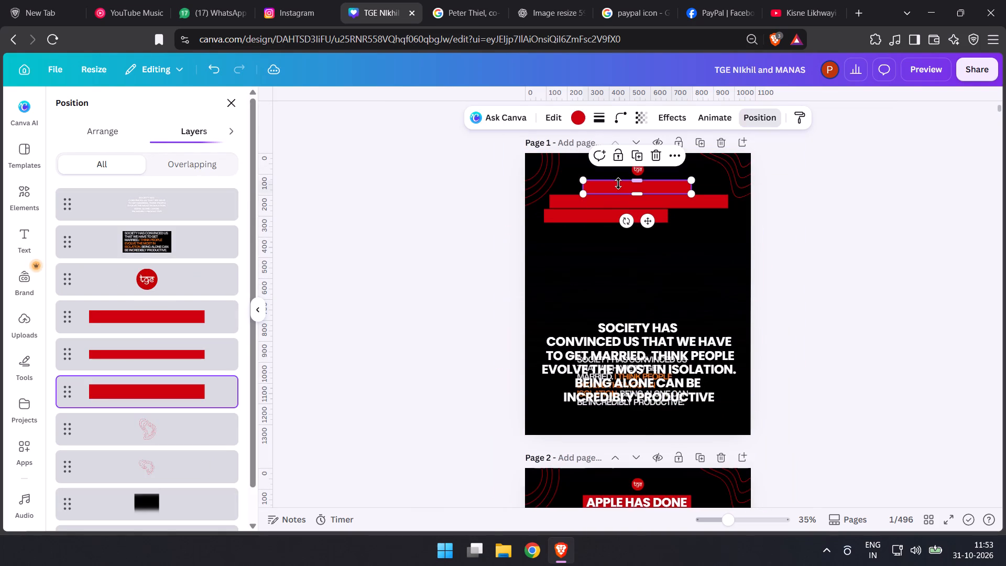
{"action": "key", "text": "Delete"}
{"action": "left_click", "coordinate": [613, 199]}
{"action": "key", "text": "Delete"}
{"action": "left_click", "coordinate": [615, 214]}
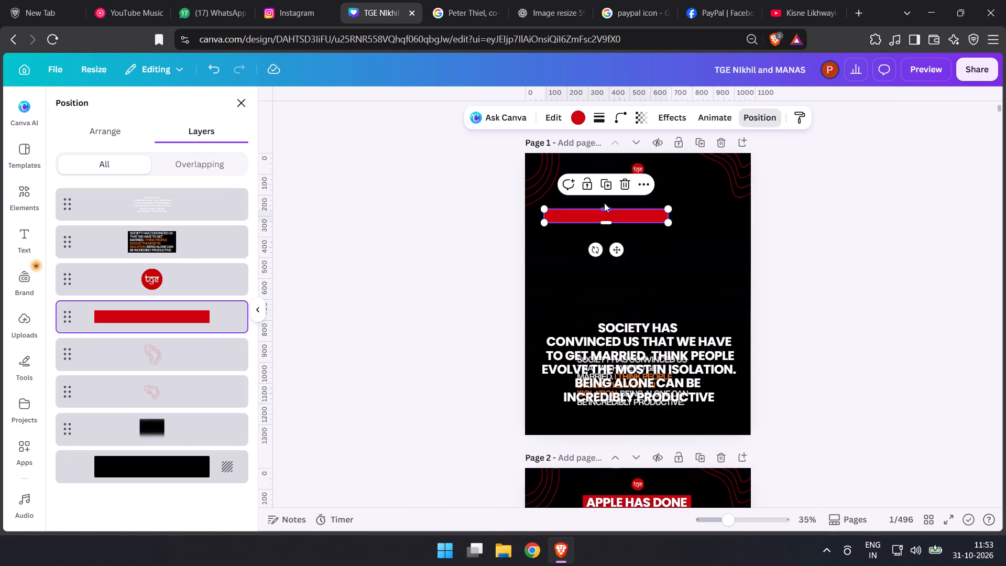
{"action": "key", "text": "Delete"}
Paste the copied gradient background onto page 1 and place its layer just above the black fade image, below the contour-line graphics.
{"action": "left_click", "coordinate": [573, 206]}
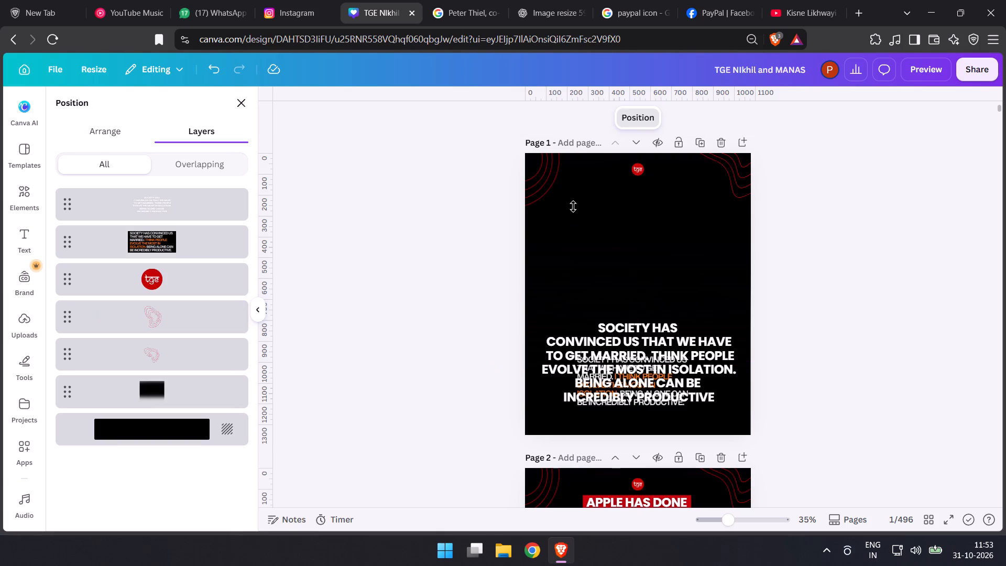
{"action": "key", "text": "ctrl+v"}
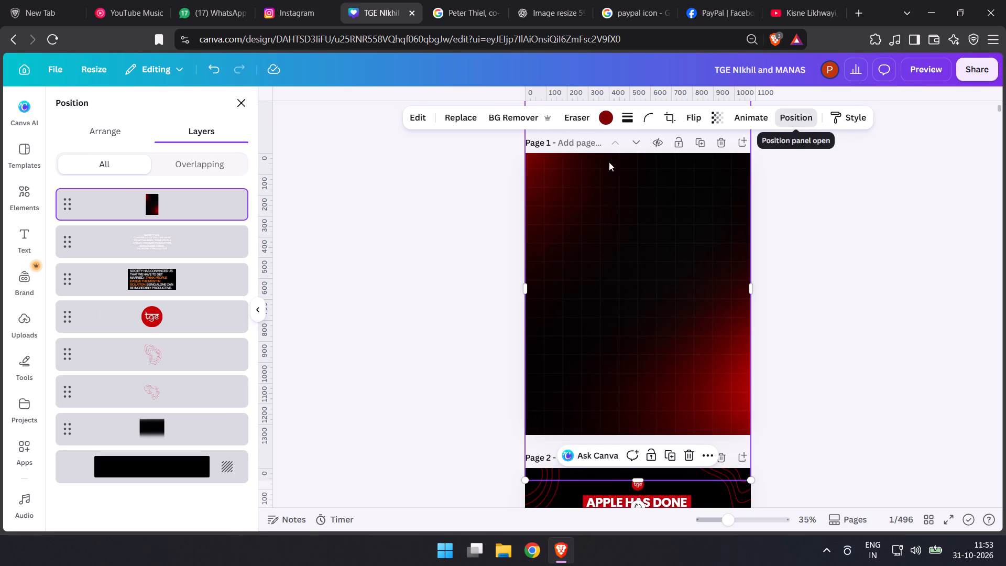
{"action": "left_click_drag", "start_coordinate": [205, 199], "coordinate": [213, 411]}
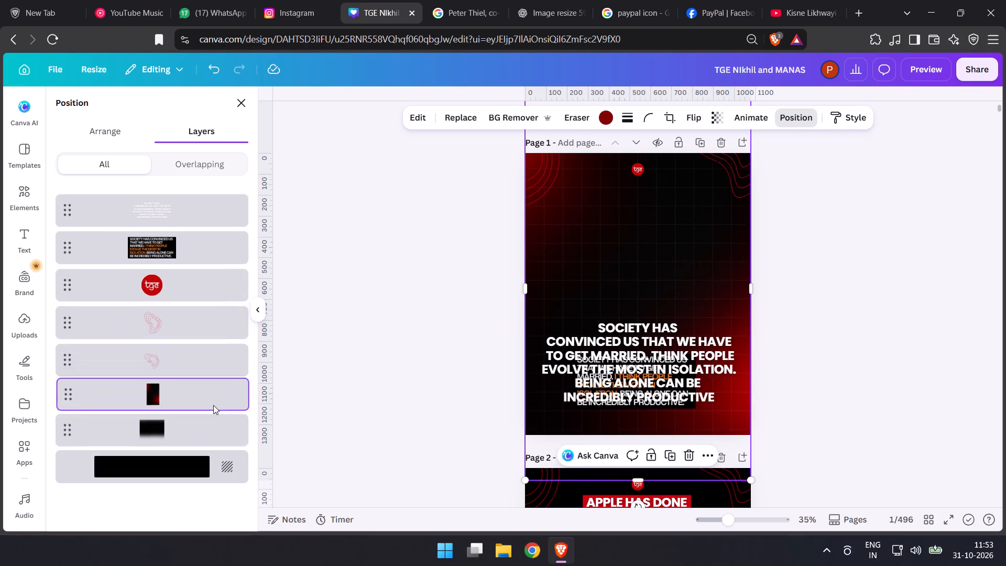
Move the gradient background up on page 1 until its lower edge meets the bottom of the page.
{"action": "left_click_drag", "start_coordinate": [628, 365], "coordinate": [619, 290]}
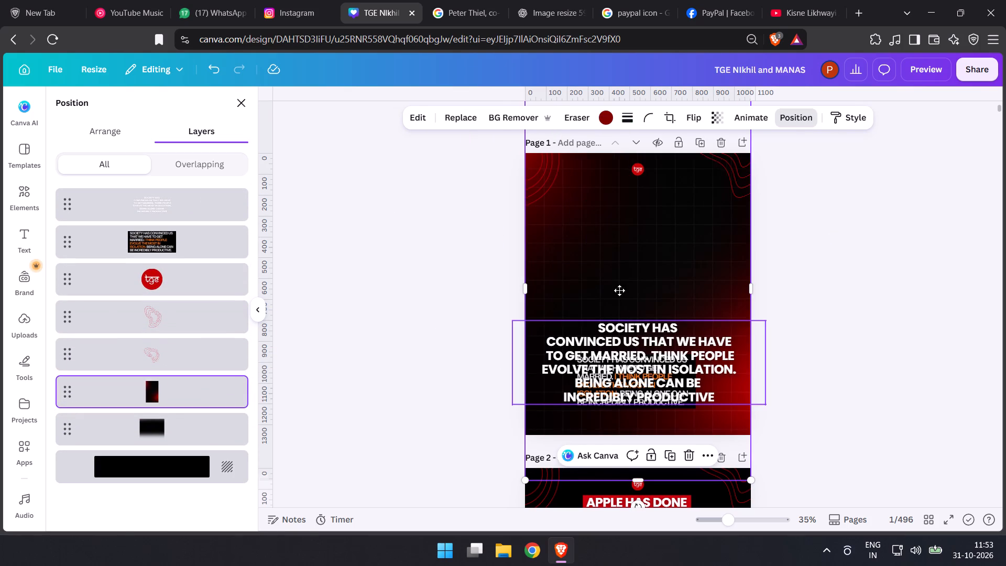
{"action": "left_click_drag", "start_coordinate": [619, 290], "coordinate": [605, 243]}
{"action": "left_click_drag", "start_coordinate": [605, 243], "coordinate": [635, 321]}
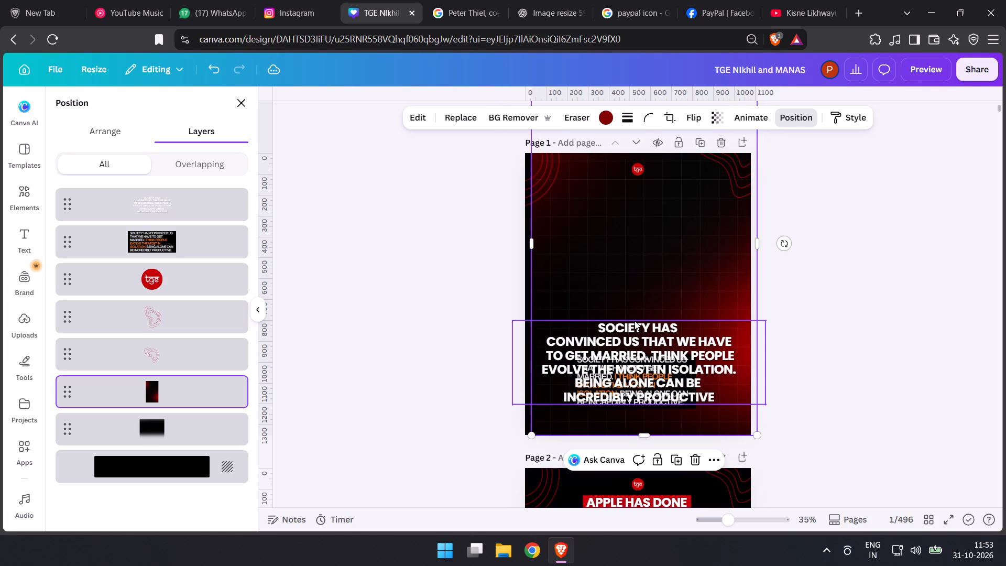
{"action": "key", "text": "ctrl+x"}
{"action": "key", "text": "ctrl+z"}
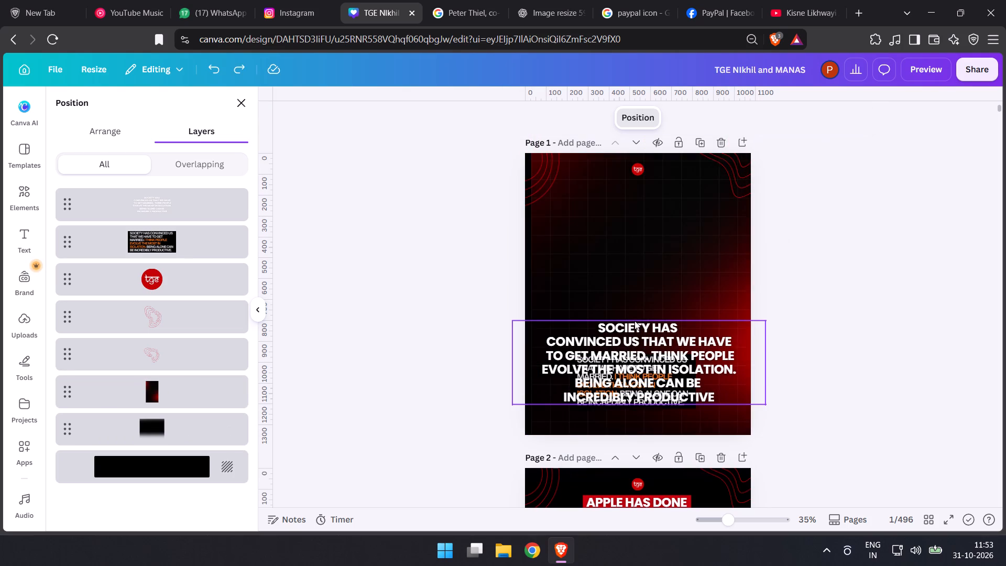
Move the headline to the upper part of page 1, clear of the small reference text.
{"action": "left_click_drag", "start_coordinate": [679, 374], "coordinate": [668, 257]}
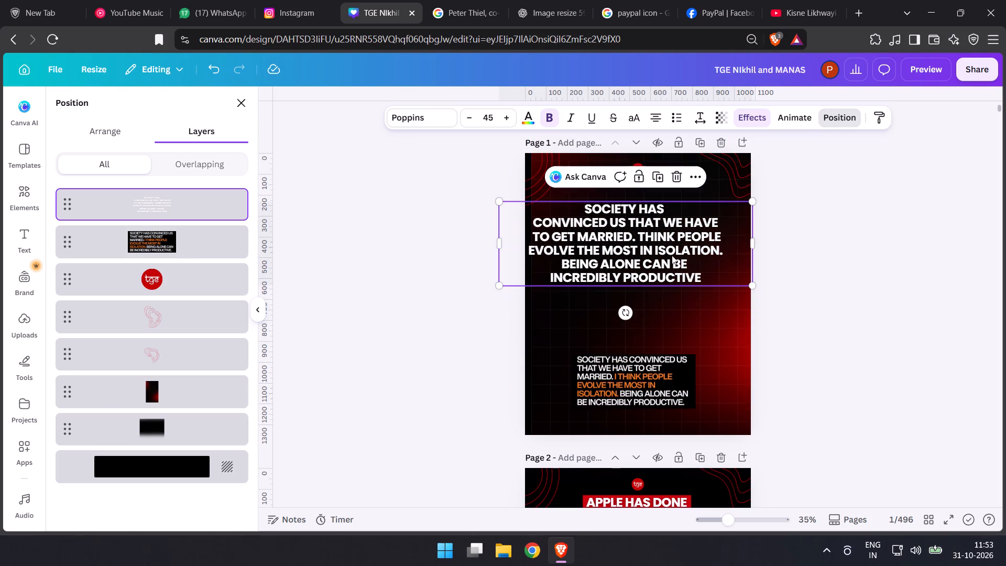
Delete the red contour-line graphic in the upper-left corner of page 1.
{"action": "left_click", "coordinate": [542, 167]}
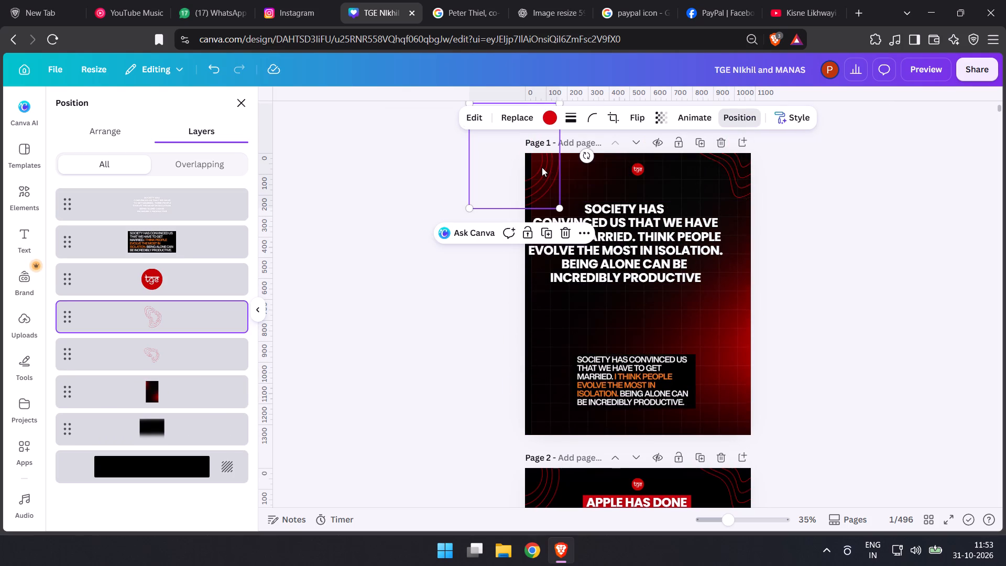
{"action": "key", "text": "Delete"}
Align the gradient background with the side edges of page 1, covering the full page down past its lower edge.
{"action": "left_click_drag", "start_coordinate": [545, 187], "coordinate": [537, 187]}
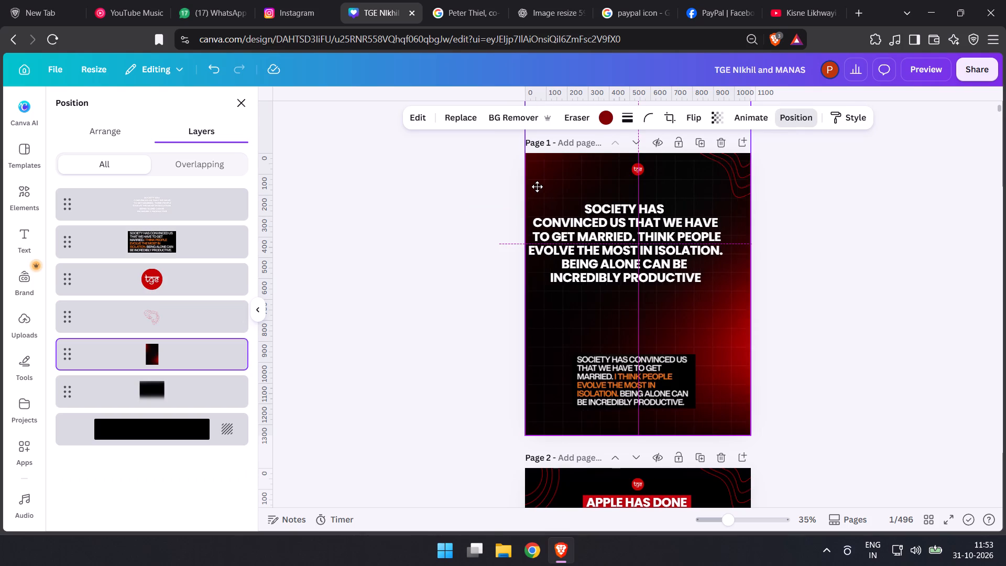
{"action": "left_click_drag", "start_coordinate": [537, 187], "coordinate": [540, 192]}
{"action": "left_click", "coordinate": [539, 191]}
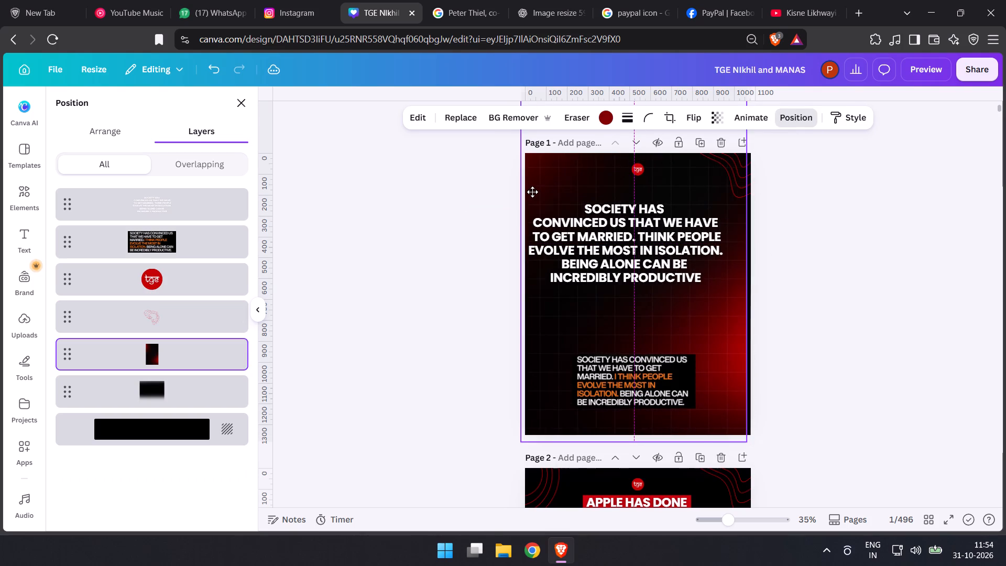
{"action": "left_click", "coordinate": [444, 244]}
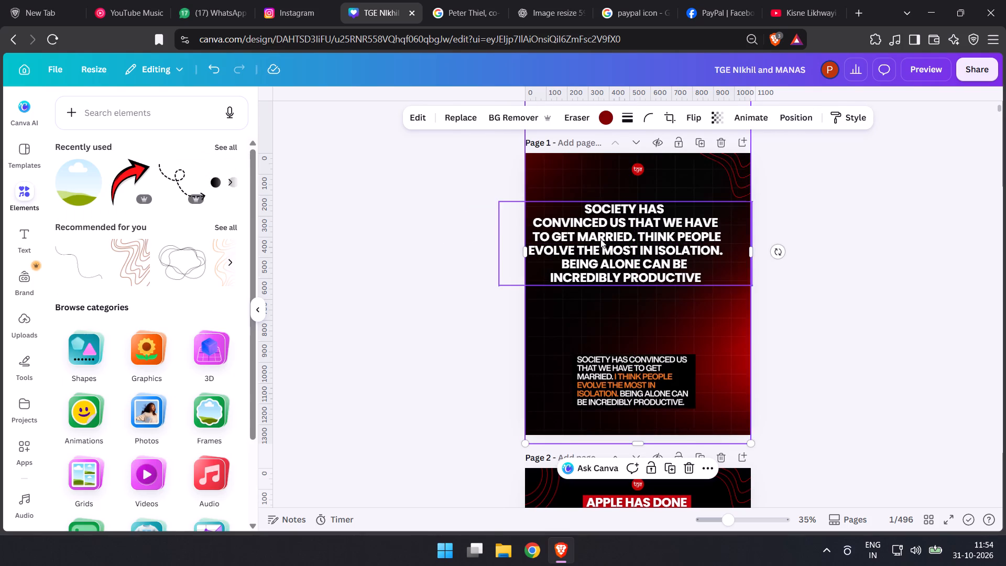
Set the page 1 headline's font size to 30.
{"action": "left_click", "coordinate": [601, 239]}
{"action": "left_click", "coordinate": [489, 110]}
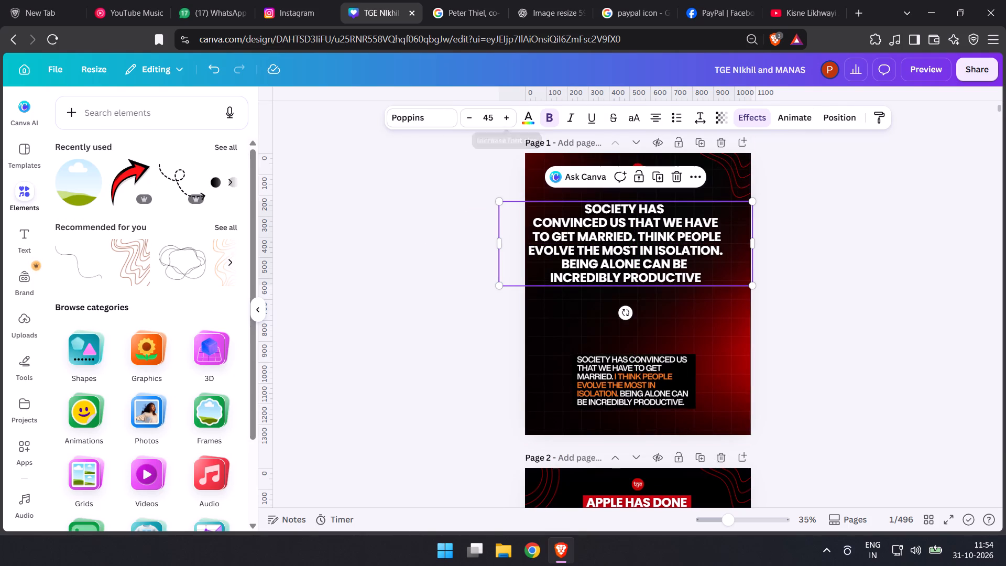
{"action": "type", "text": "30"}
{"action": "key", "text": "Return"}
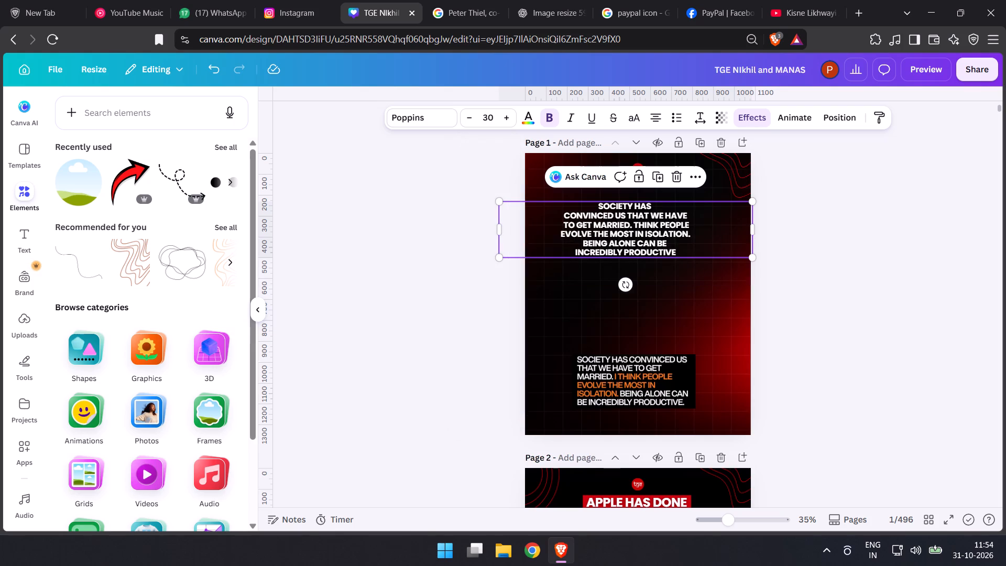
Replace the headline's manual line breaks with spaces from "SOCIETY HAS" through "EVOLVE THE MOST IN ISOLATION.".
{"action": "left_click", "coordinate": [560, 211]}
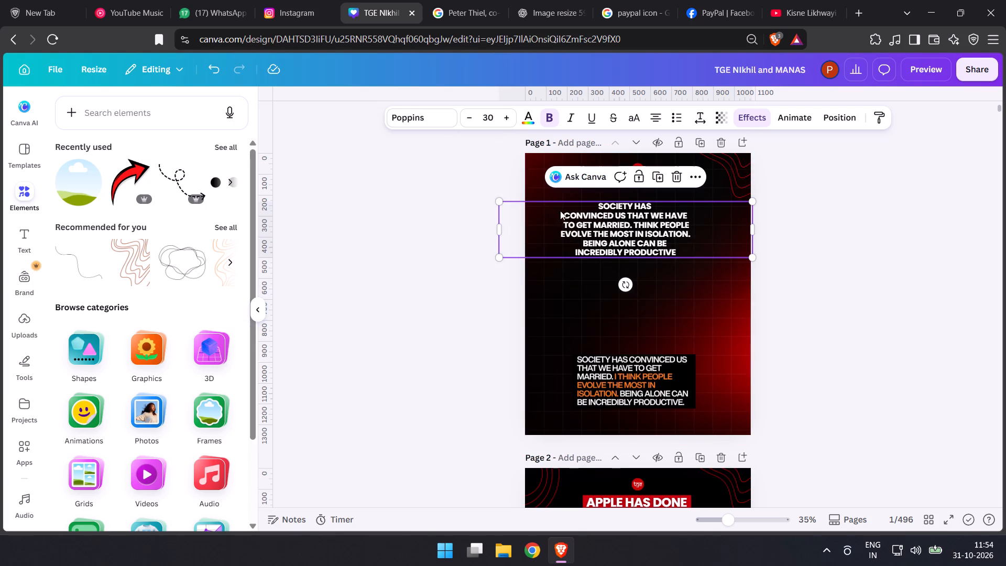
{"action": "left_click", "coordinate": [563, 215]}
{"action": "key", "text": "BackSpace"}
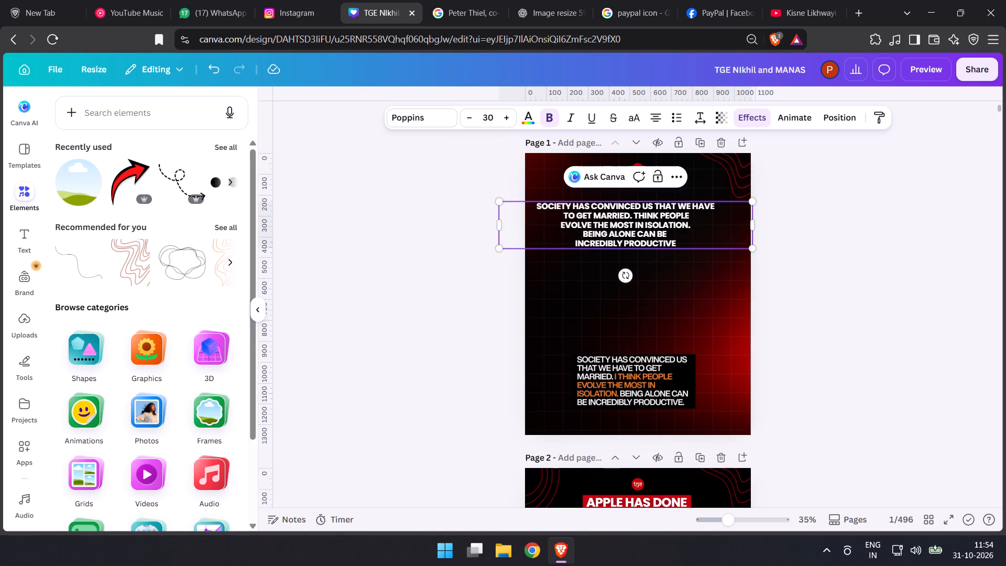
{"action": "key", "text": "space"}
{"action": "left_click", "coordinate": [563, 211]}
{"action": "key", "text": "BackSpace"}
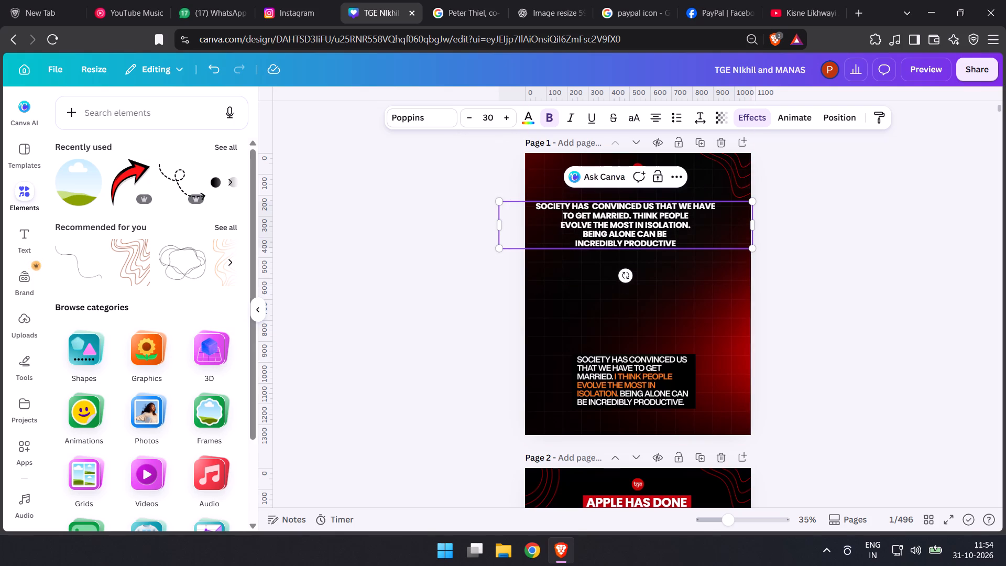
{"action": "key", "text": "BackSpace"}
{"action": "key", "text": "space"}
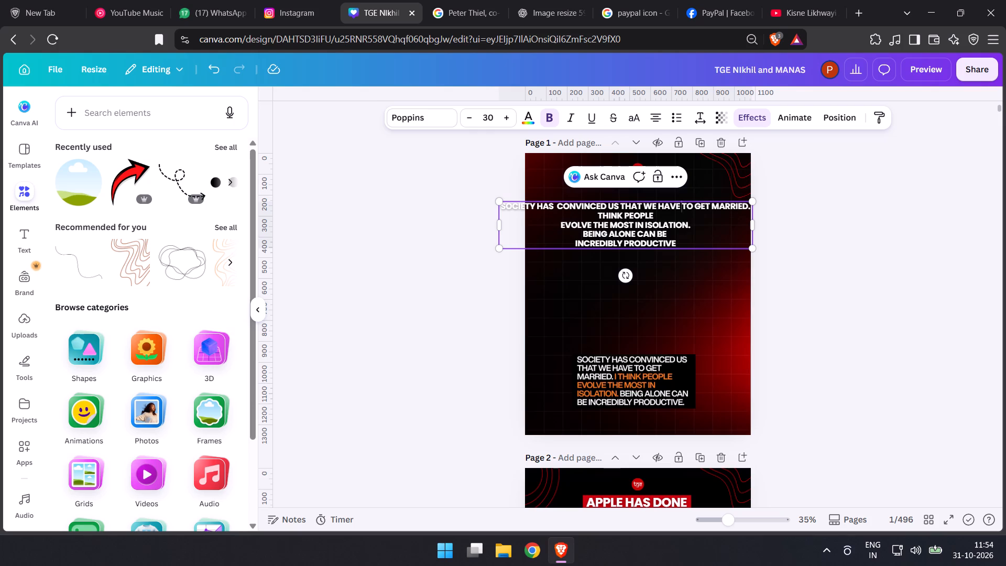
{"action": "left_click", "coordinate": [557, 223]}
{"action": "key", "text": "BackSpace"}
{"action": "key", "text": "space"}
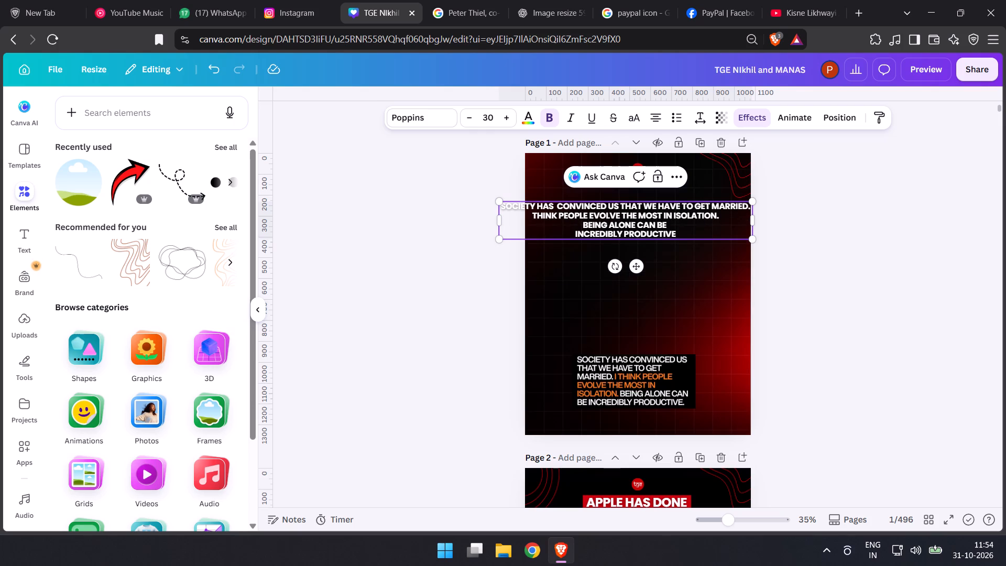
Remove the remaining headline line breaks before "BEING ALONE" and "INCREDIBLY PRODUCTIVE" so the text flows continuously.
{"action": "left_click", "coordinate": [579, 224]}
{"action": "left_click", "coordinate": [584, 223]}
{"action": "key", "text": "BackSpace"}
{"action": "key", "text": "BackSpace"}
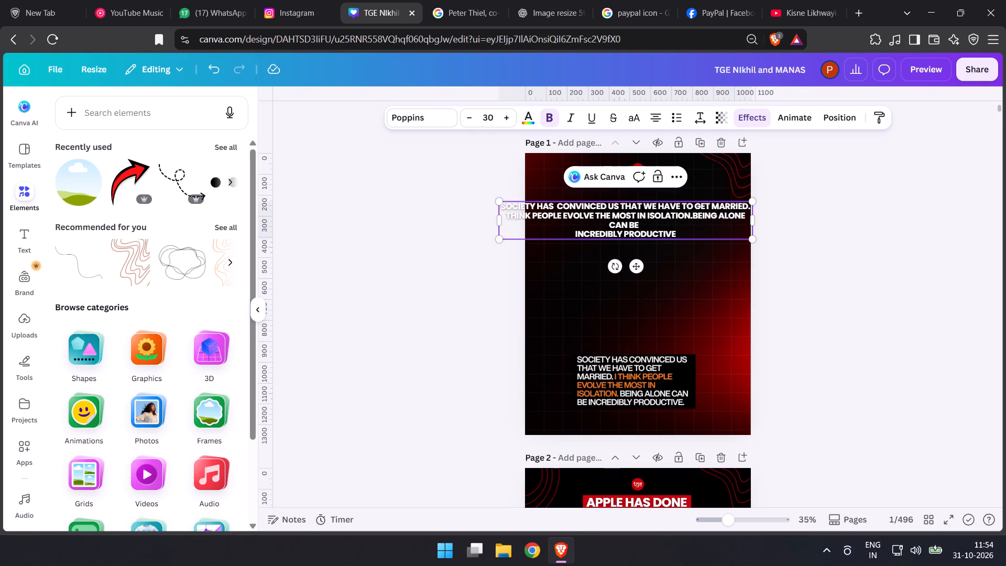
{"action": "key", "text": "space"}
{"action": "left_click", "coordinate": [572, 230]}
{"action": "key", "text": "BackSpace"}
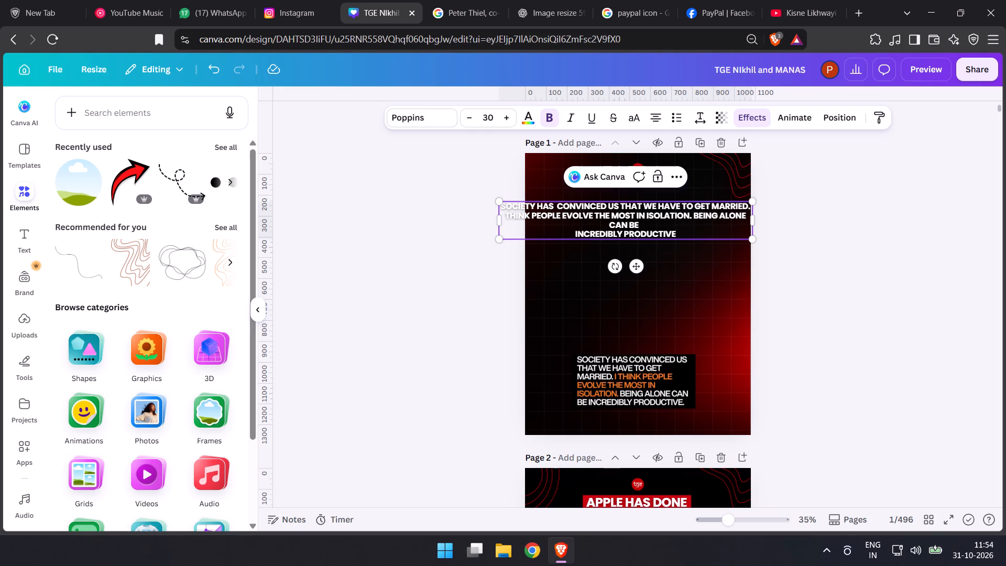
{"action": "key", "text": "space"}
{"action": "key", "text": "BackSpace"}
{"action": "key", "text": "BackSpace"}
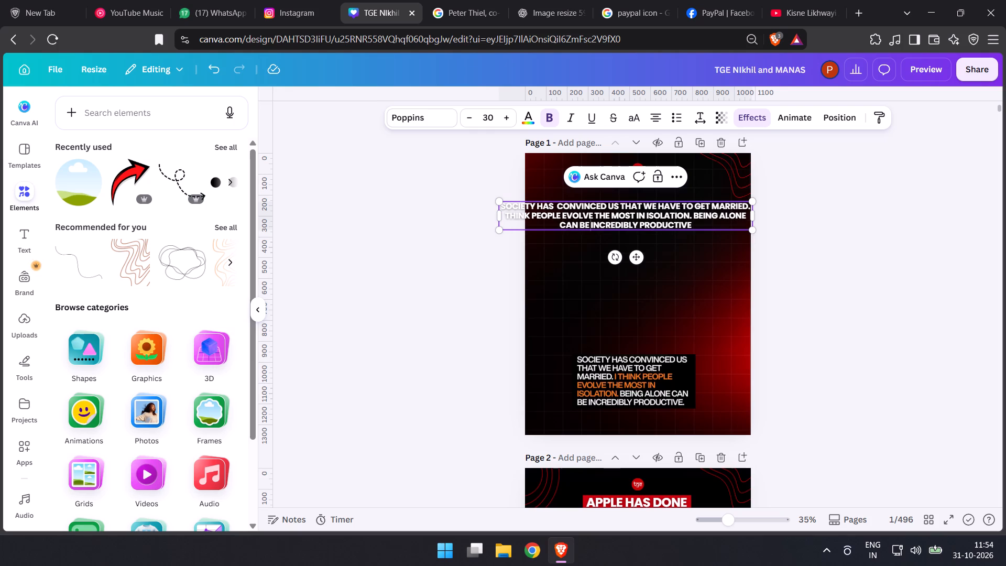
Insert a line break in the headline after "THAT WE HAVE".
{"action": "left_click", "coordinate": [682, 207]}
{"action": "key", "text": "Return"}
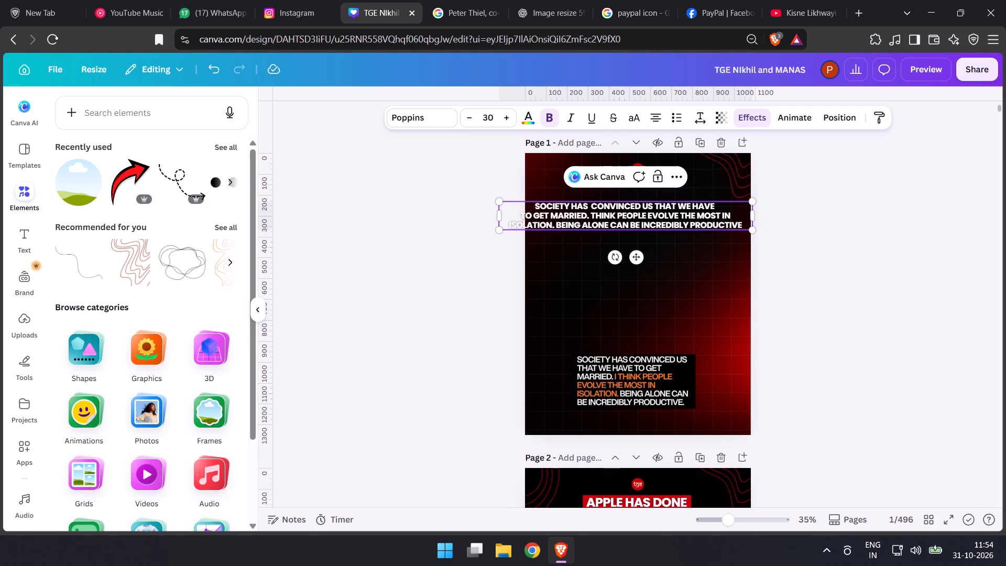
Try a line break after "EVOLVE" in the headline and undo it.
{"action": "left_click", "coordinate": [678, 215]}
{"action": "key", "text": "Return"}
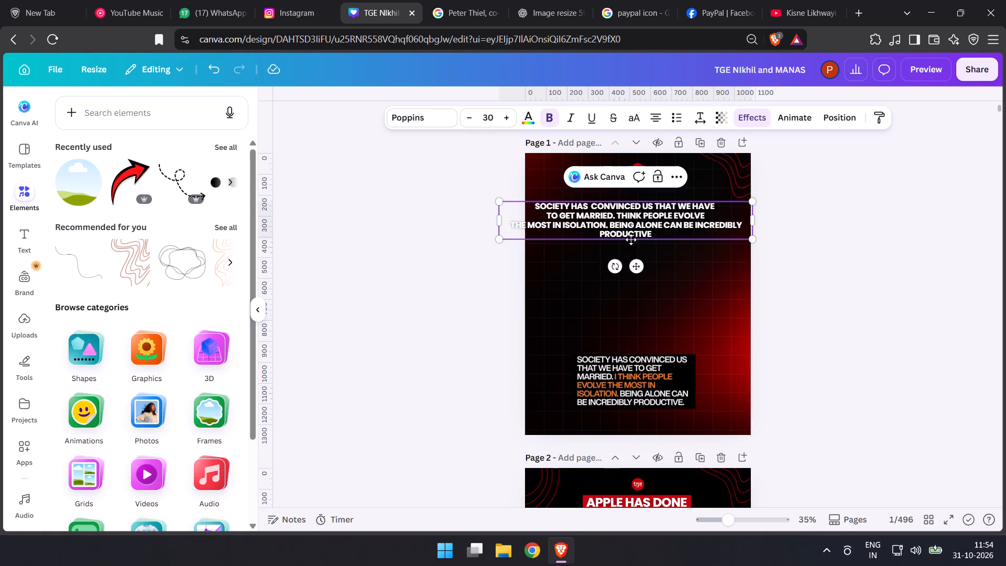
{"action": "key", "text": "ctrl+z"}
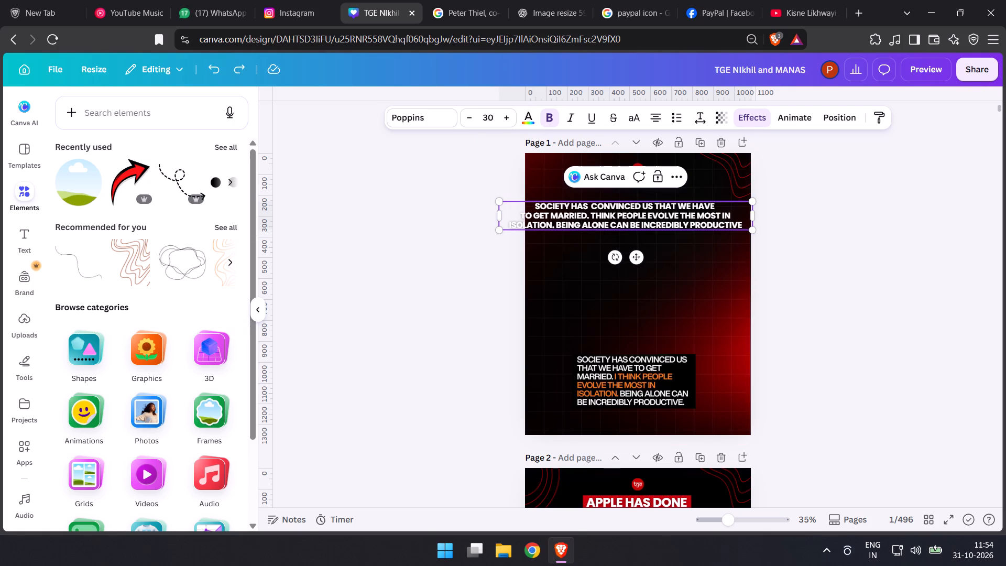
Left-align the page 1 headline text.
{"action": "left_click", "coordinate": [428, 246]}
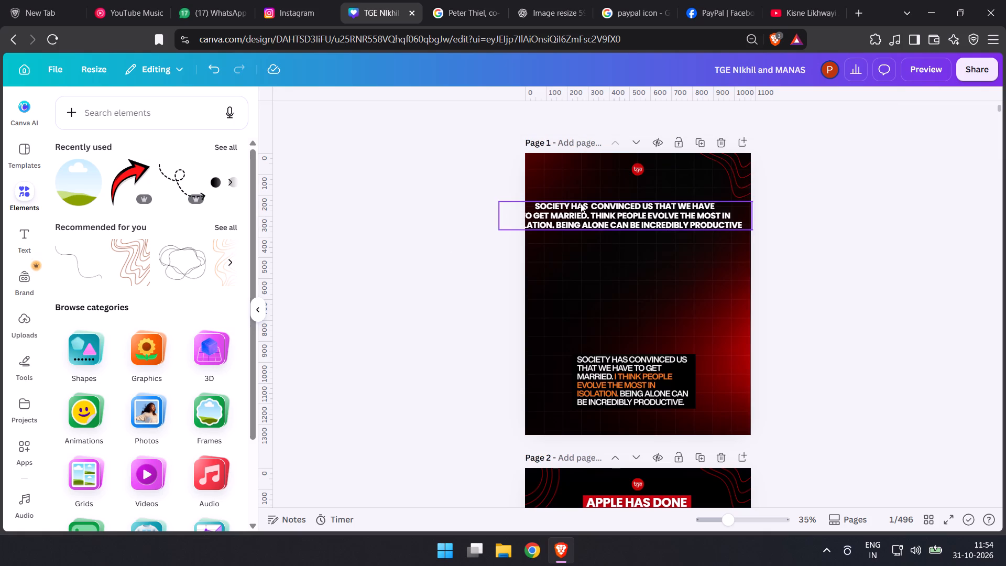
{"action": "left_click", "coordinate": [552, 219]}
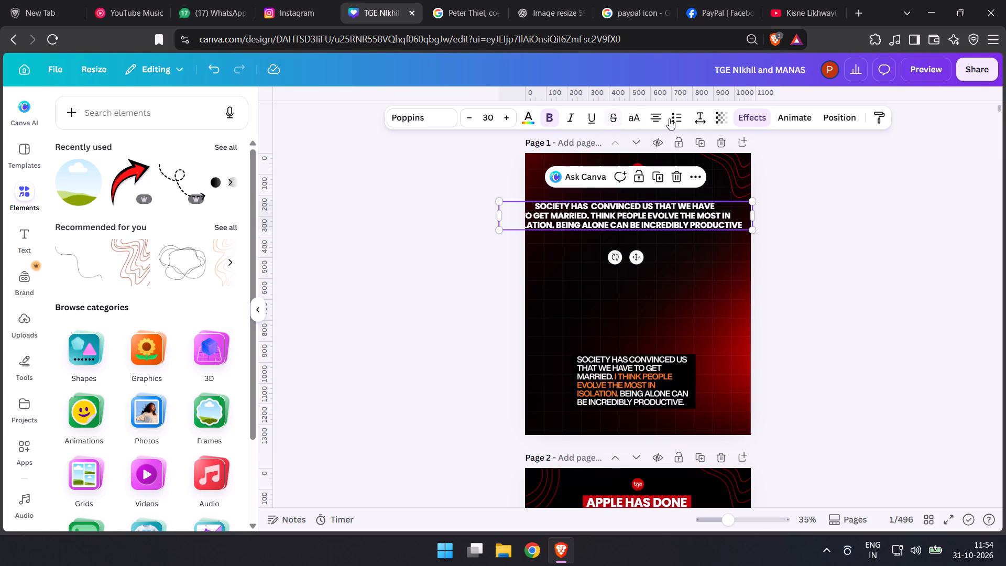
{"action": "left_click", "coordinate": [660, 118]}
{"action": "left_click", "coordinate": [401, 238]}
Move the headline up to just below the logo, with its text starting at the page's left edge.
{"action": "left_click_drag", "start_coordinate": [571, 210], "coordinate": [596, 191]}
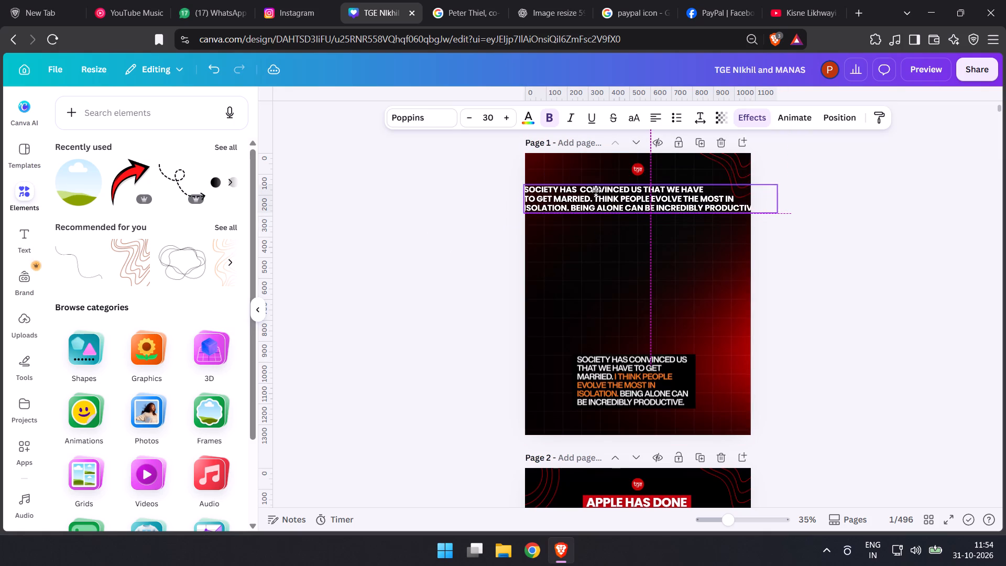
{"action": "left_click_drag", "start_coordinate": [596, 191], "coordinate": [595, 188]}
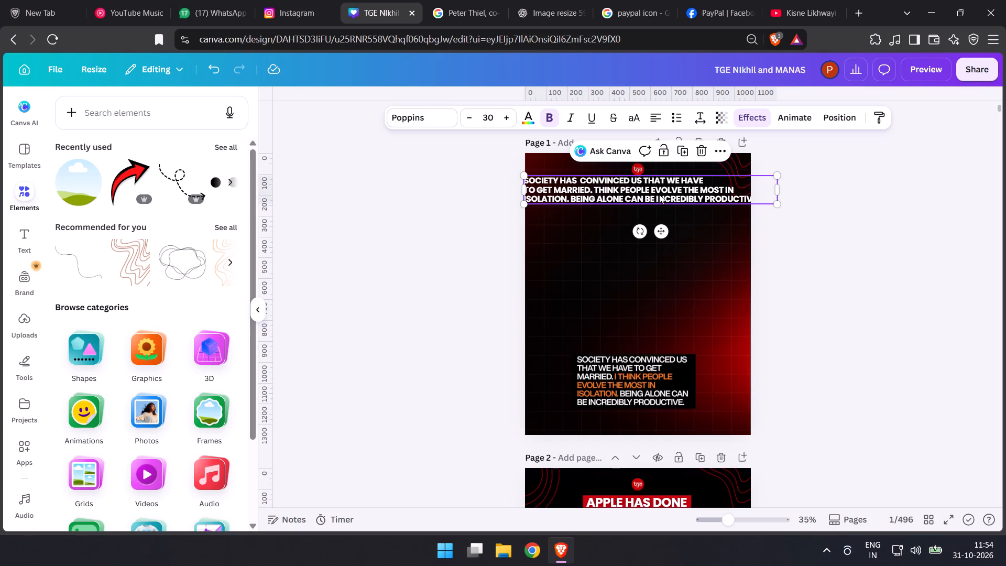
Increase the page 1 headline's font size to 43.
{"action": "triple_click", "coordinate": [500, 113]}
{"action": "triple_click", "coordinate": [500, 113]}
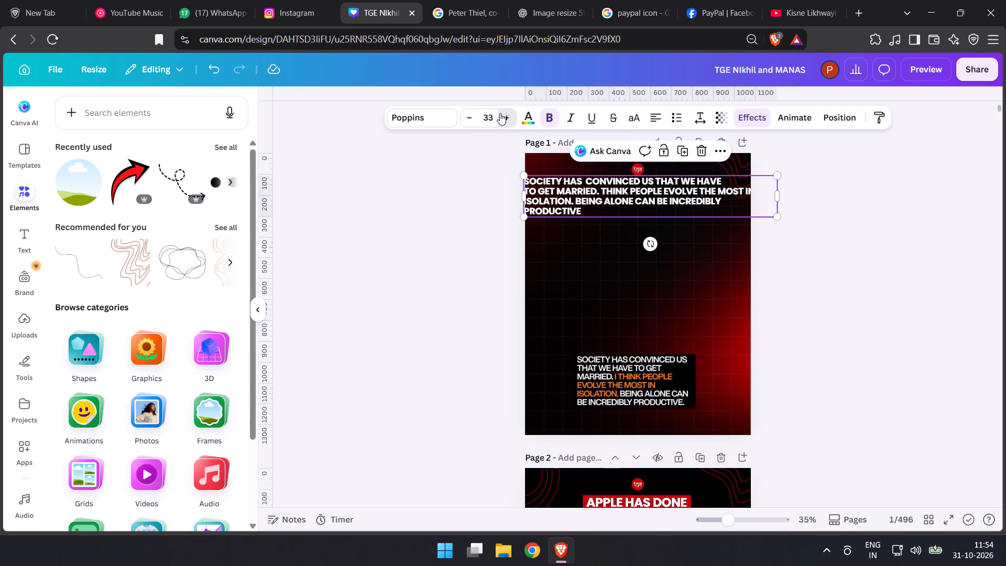
{"action": "triple_click", "coordinate": [500, 113]}
{"action": "triple_click", "coordinate": [500, 113]}
{"action": "left_click", "coordinate": [500, 113]}
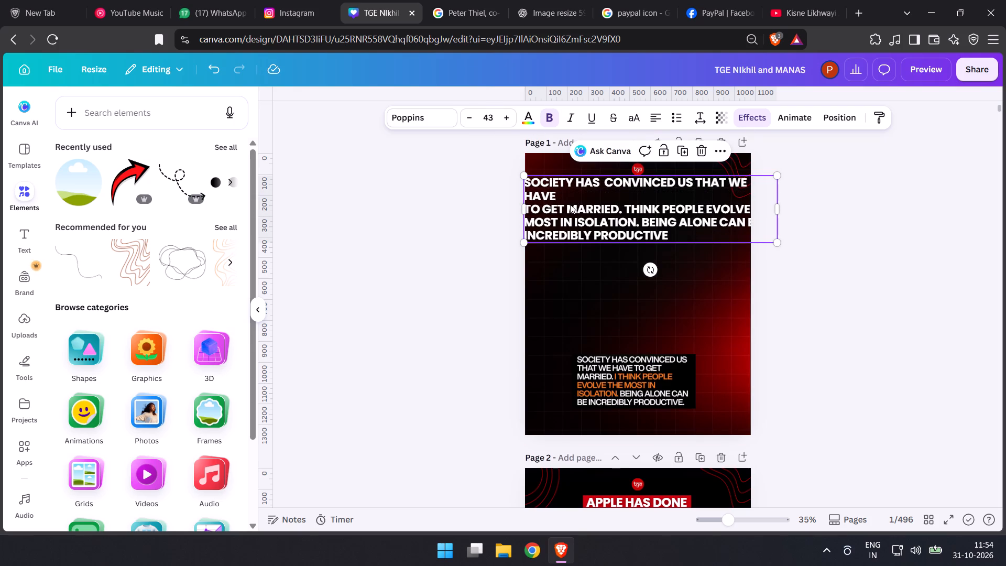
Rebreak the headline so "THAT WE HAVE TO GET MARRIED." is its own second line and "THINK PEOPLE" starts the third.
{"action": "left_click", "coordinate": [695, 177]}
{"action": "key", "text": "Return"}
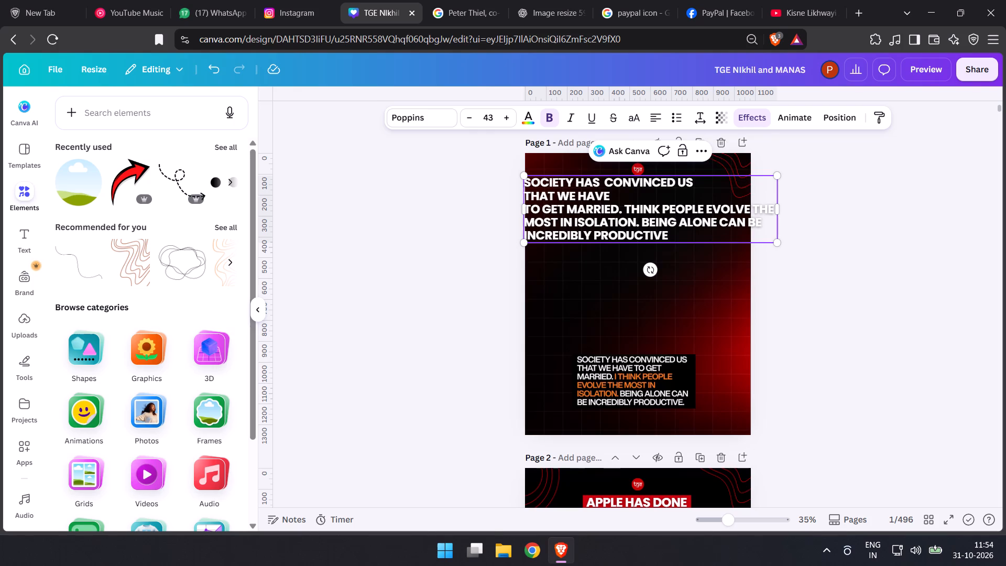
{"action": "left_click", "coordinate": [624, 208]}
{"action": "key", "text": "Return"}
{"action": "left_click", "coordinate": [546, 211]}
{"action": "key", "text": "Left"}
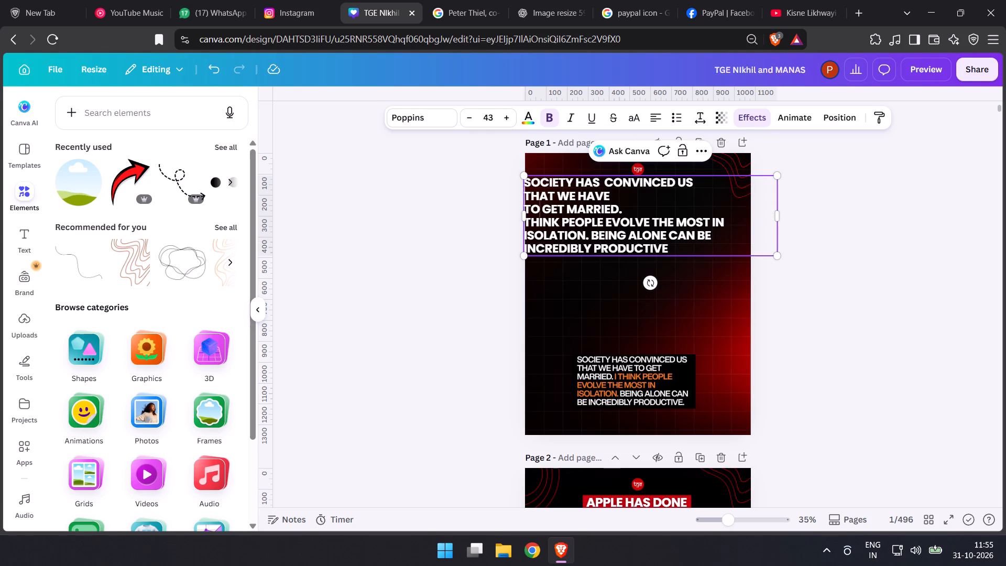
{"action": "key", "text": "Left"}
{"action": "key", "text": "Left"}
{"action": "key", "text": "BackSpace"}
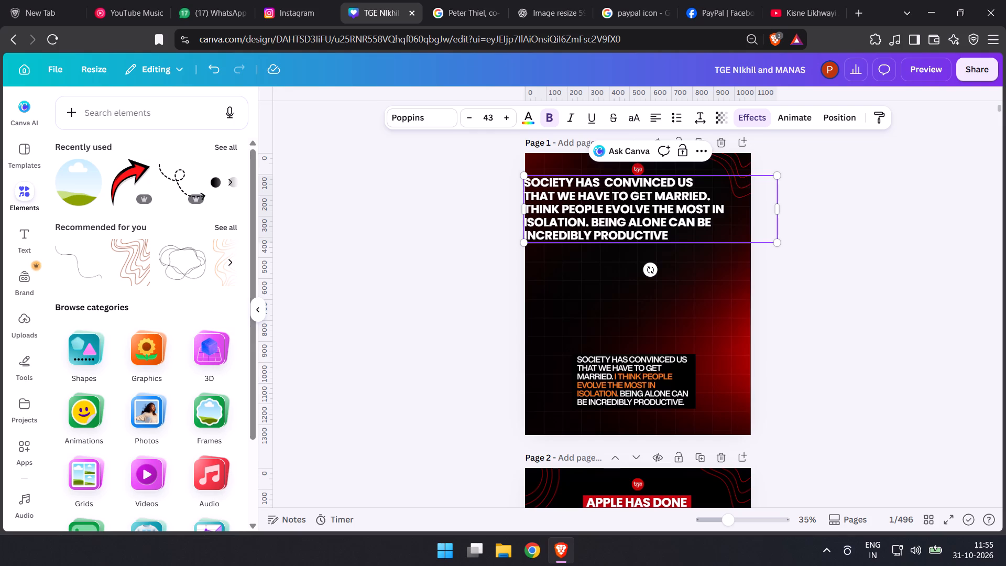
Move the headline slightly down and inward, leaving a small margin from the page's left edge.
{"action": "double_click", "coordinate": [471, 240]}
{"action": "left_click_drag", "start_coordinate": [601, 211], "coordinate": [610, 215]}
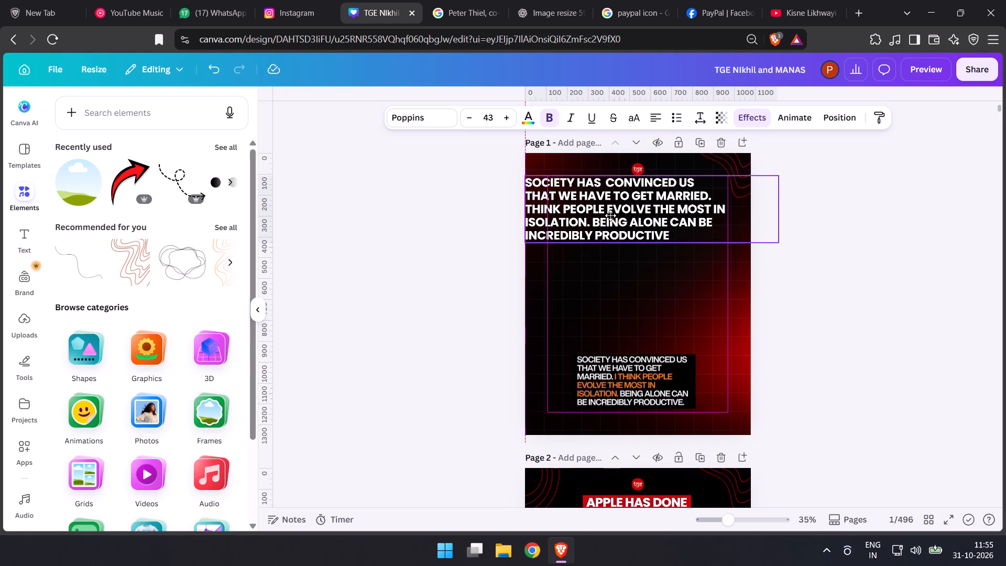
{"action": "left_click_drag", "start_coordinate": [610, 215], "coordinate": [610, 216]}
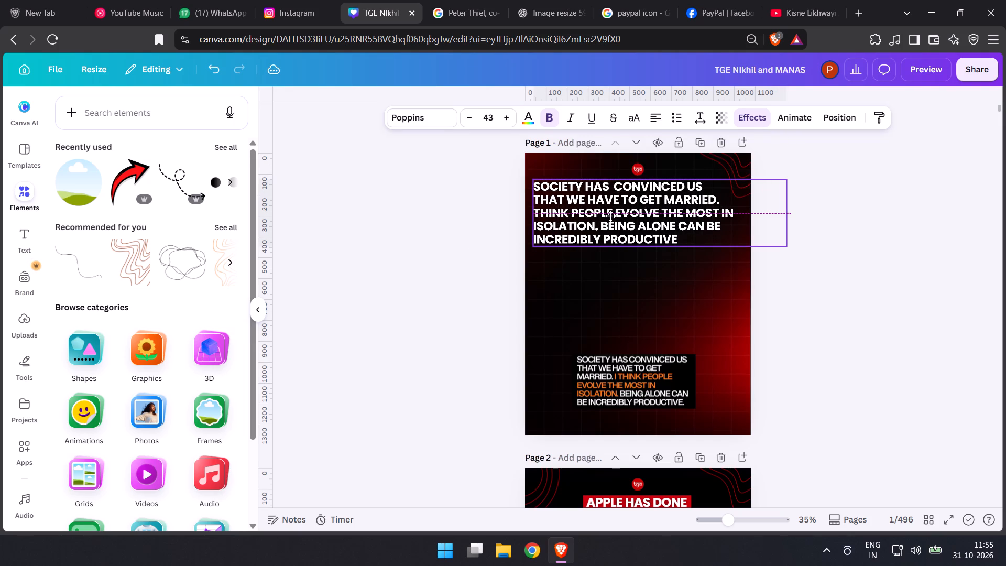
{"action": "left_click_drag", "start_coordinate": [610, 216], "coordinate": [608, 217]}
Increase the page 1 headline's font size to 48.
{"action": "left_click", "coordinate": [515, 114]}
{"action": "left_click", "coordinate": [515, 114]}
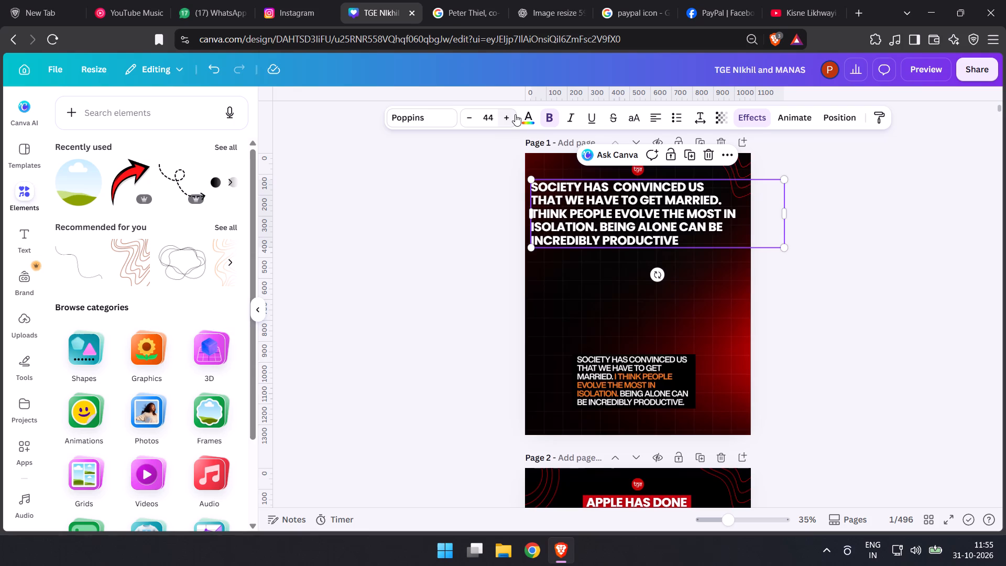
{"action": "left_click", "coordinate": [515, 114]}
{"action": "left_click", "coordinate": [515, 114]}
{"action": "left_click", "coordinate": [516, 115]}
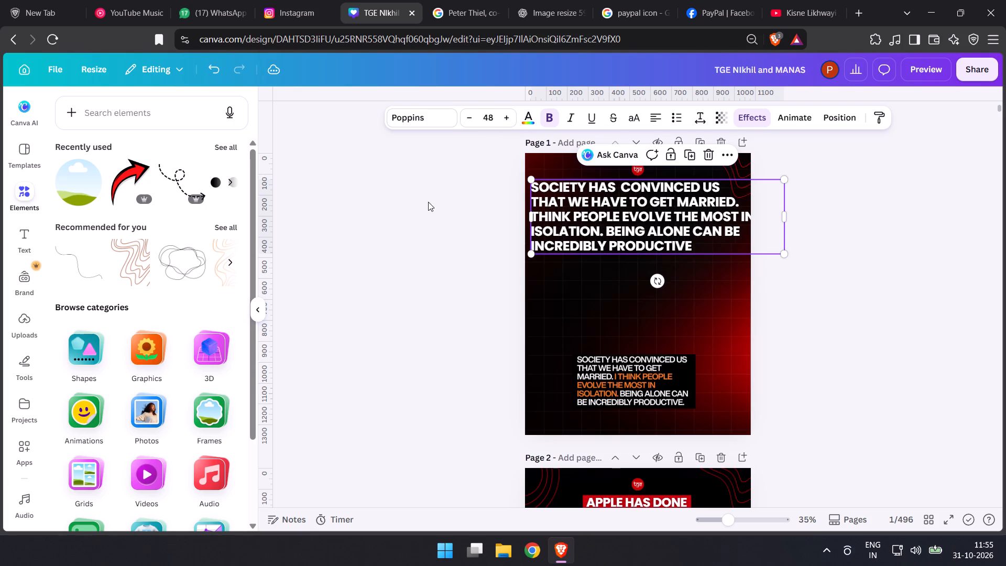
Rebreak the headline so its fourth line starts with "IN ISOLATION." and its last line reads "BE INCREDIBLY PRODUCTIVE".
{"action": "left_click", "coordinate": [428, 202]}
{"action": "left_click", "coordinate": [627, 221]}
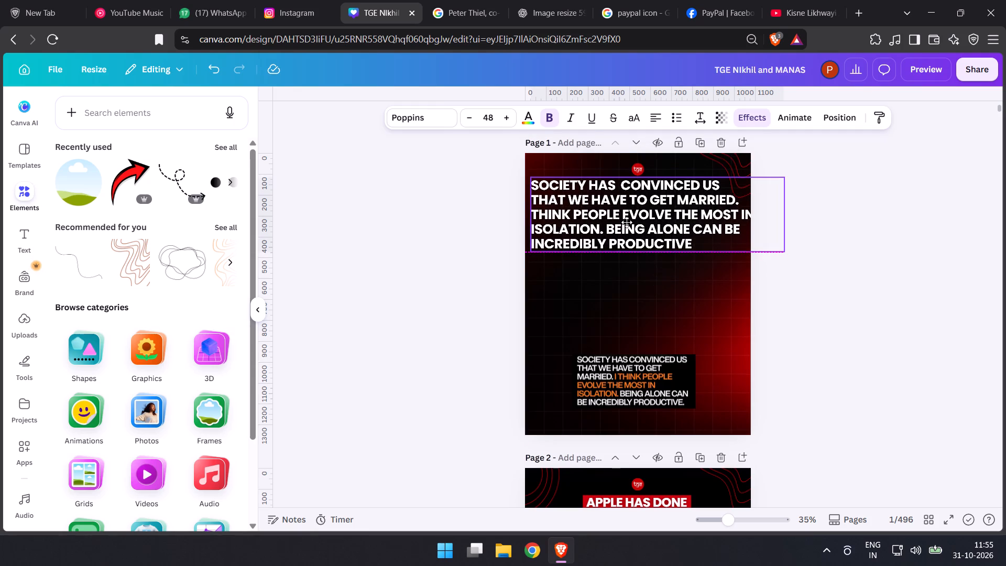
{"action": "left_click", "coordinate": [737, 216]}
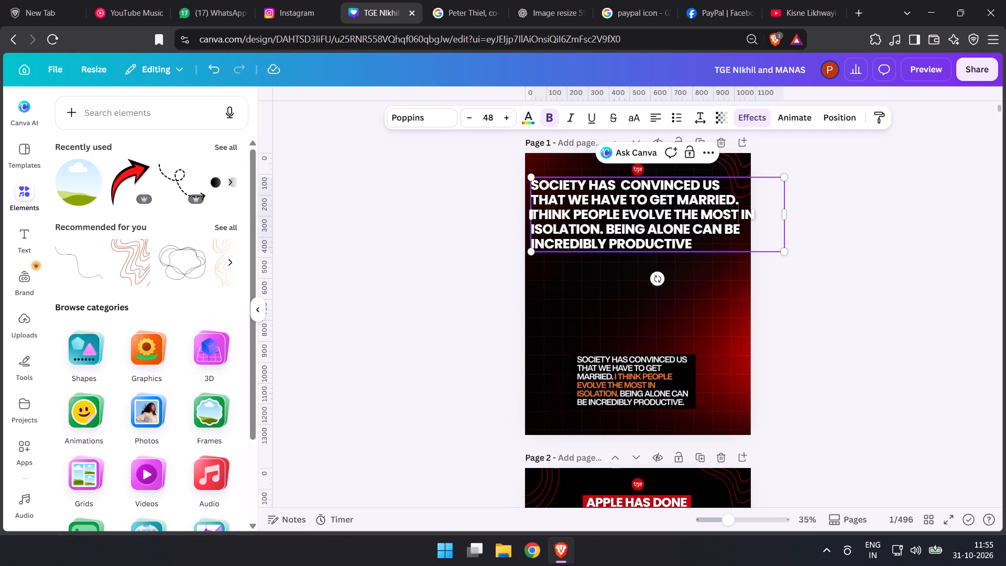
{"action": "key", "text": "Return"}
{"action": "left_click", "coordinate": [711, 229]}
{"action": "key", "text": "Return"}
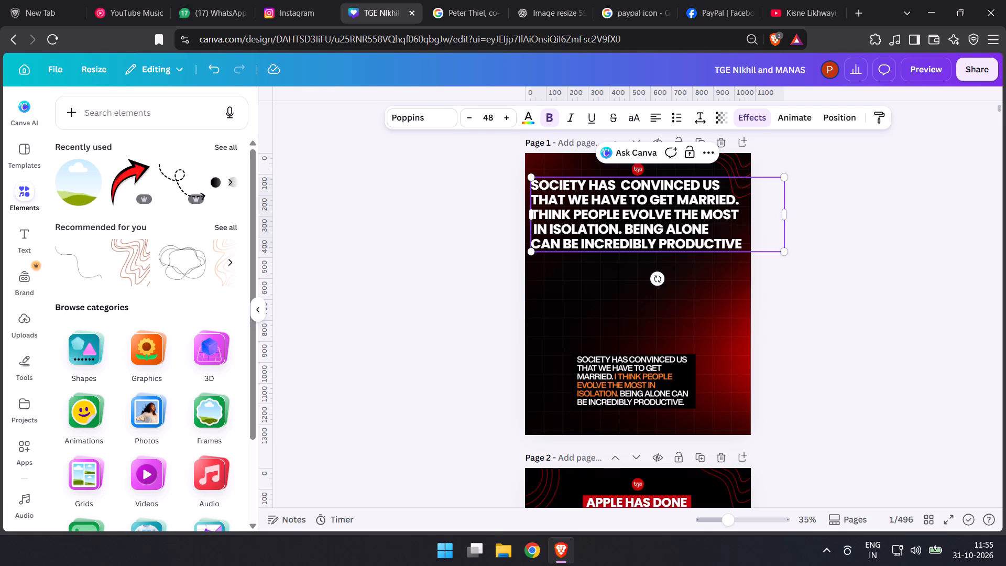
{"action": "key", "text": "ctrl+z"}
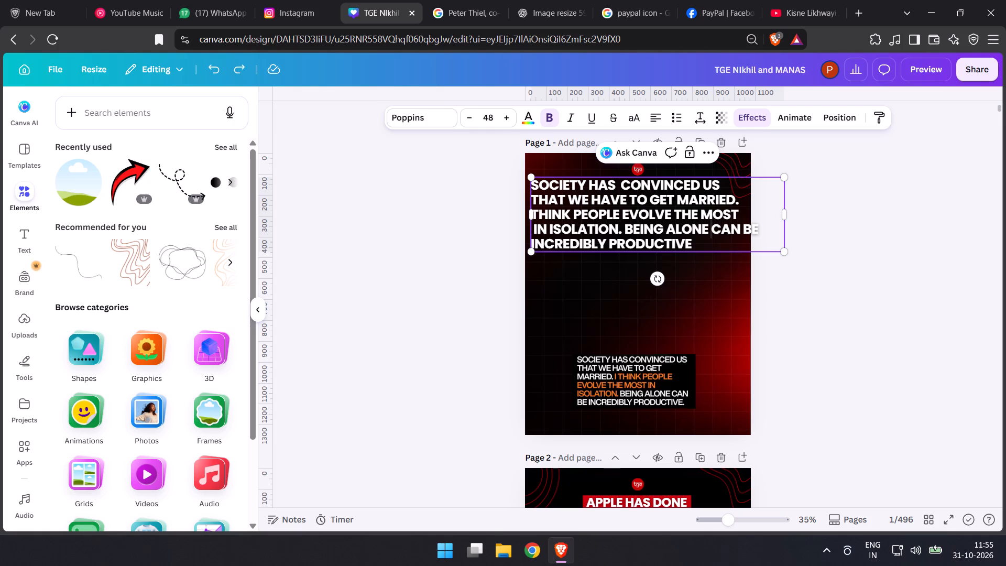
{"action": "left_click", "coordinate": [738, 228]}
{"action": "key", "text": "Return"}
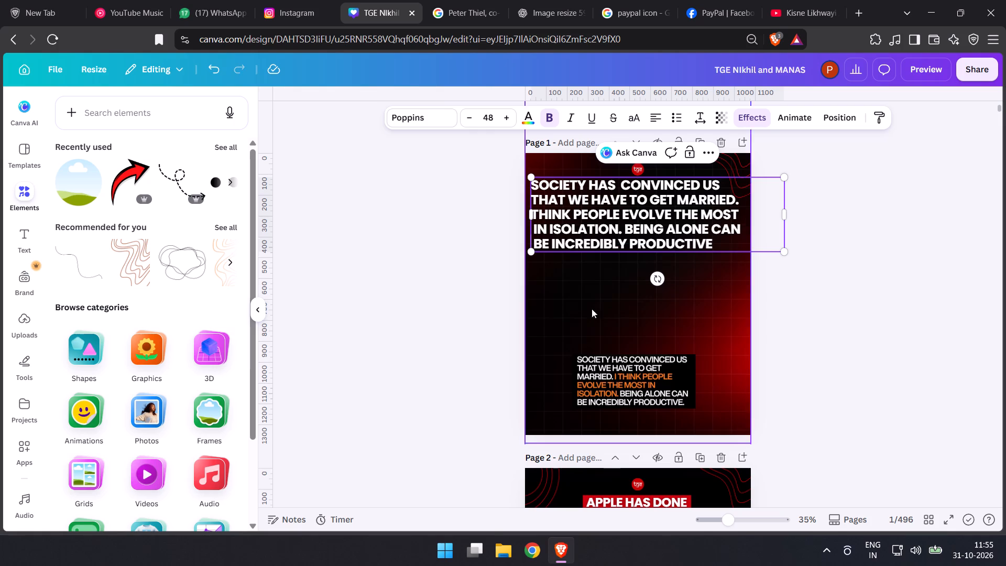
{"action": "left_click", "coordinate": [438, 300]}
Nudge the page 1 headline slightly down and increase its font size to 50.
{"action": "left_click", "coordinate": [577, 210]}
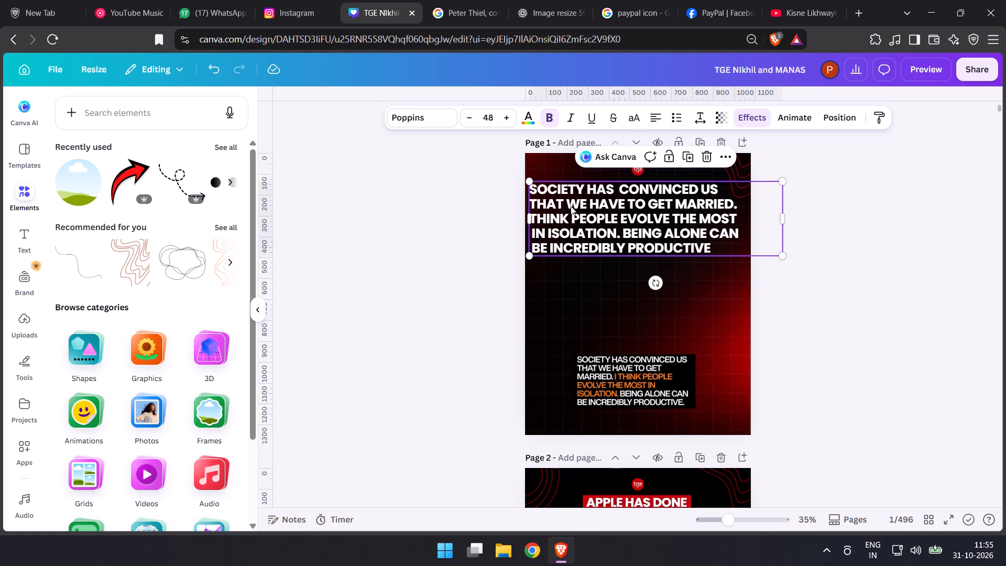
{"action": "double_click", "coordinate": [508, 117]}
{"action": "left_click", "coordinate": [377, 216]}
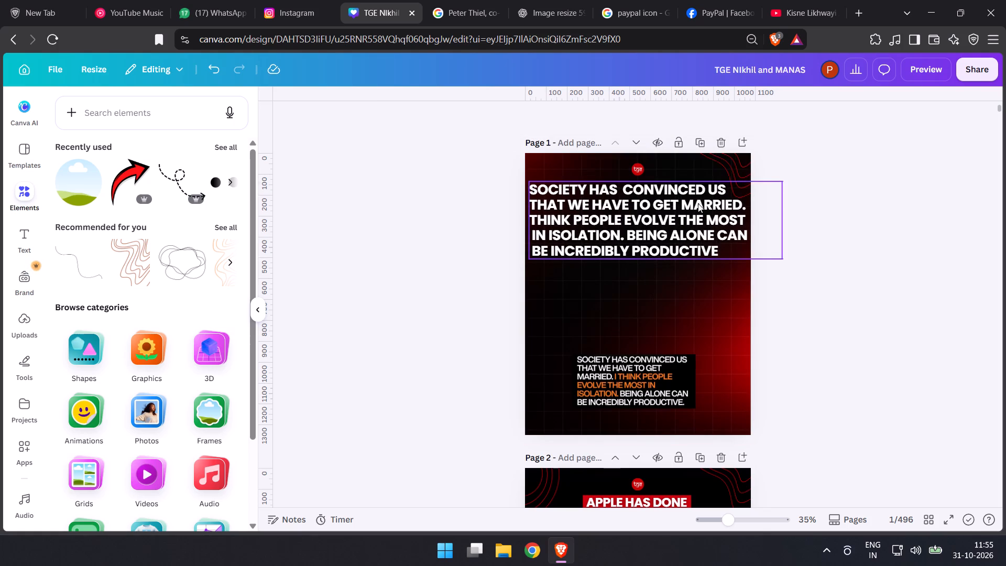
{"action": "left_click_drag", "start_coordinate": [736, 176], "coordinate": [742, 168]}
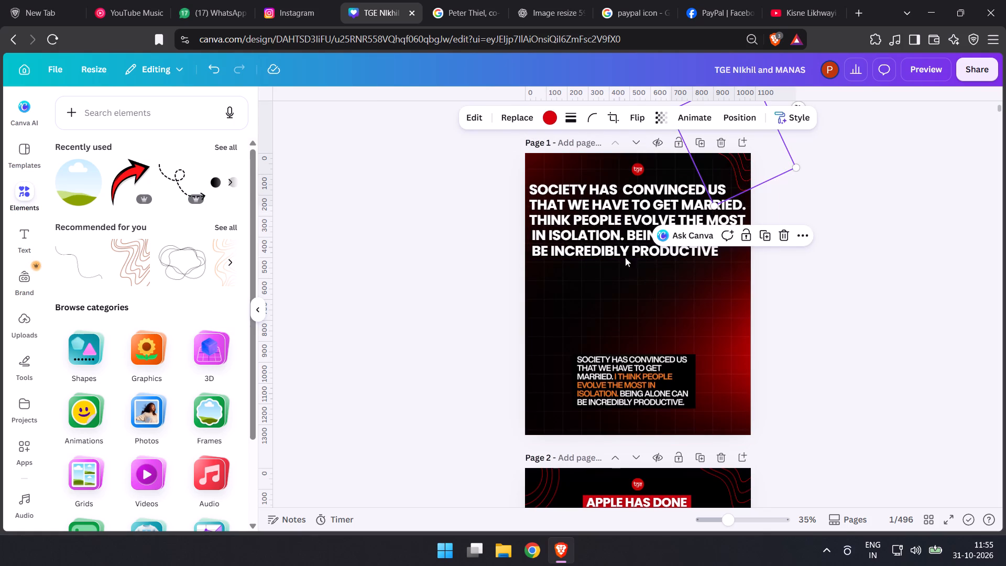
Remove the leading spaces before "IN ISOLATION" and "BE INCREDIBLY" so the last two headline lines align with the others.
{"action": "left_click", "coordinate": [579, 233]}
{"action": "left_click", "coordinate": [534, 229]}
{"action": "left_click", "coordinate": [532, 232]}
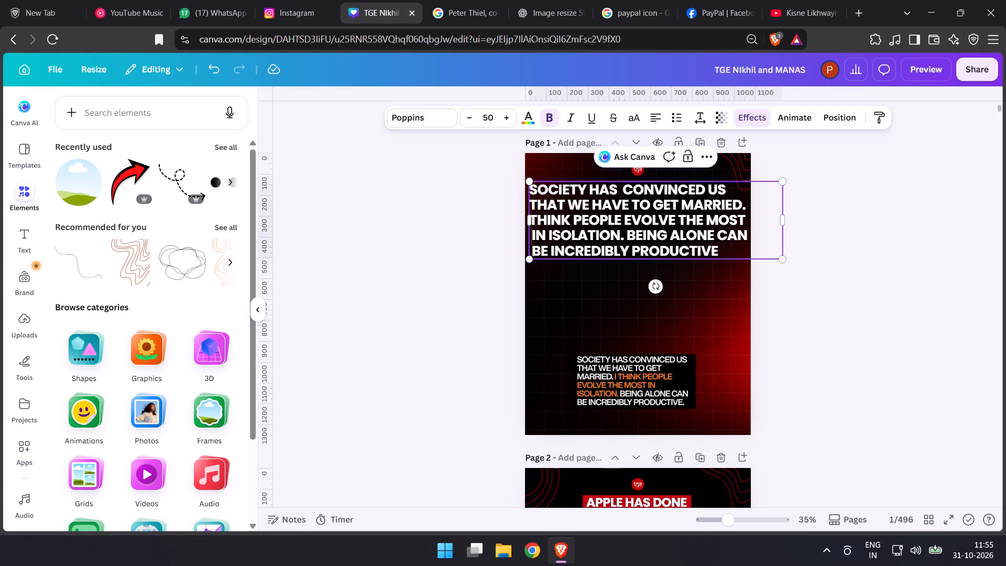
{"action": "key", "text": "BackSpace"}
{"action": "left_click", "coordinate": [531, 244]}
{"action": "key", "text": "BackSpace"}
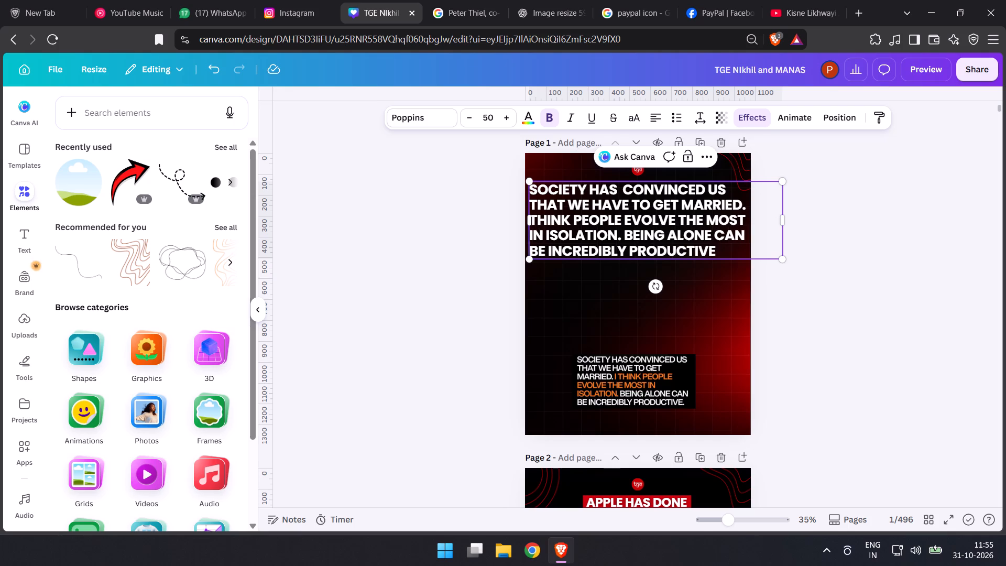
{"action": "left_click", "coordinate": [493, 234]}
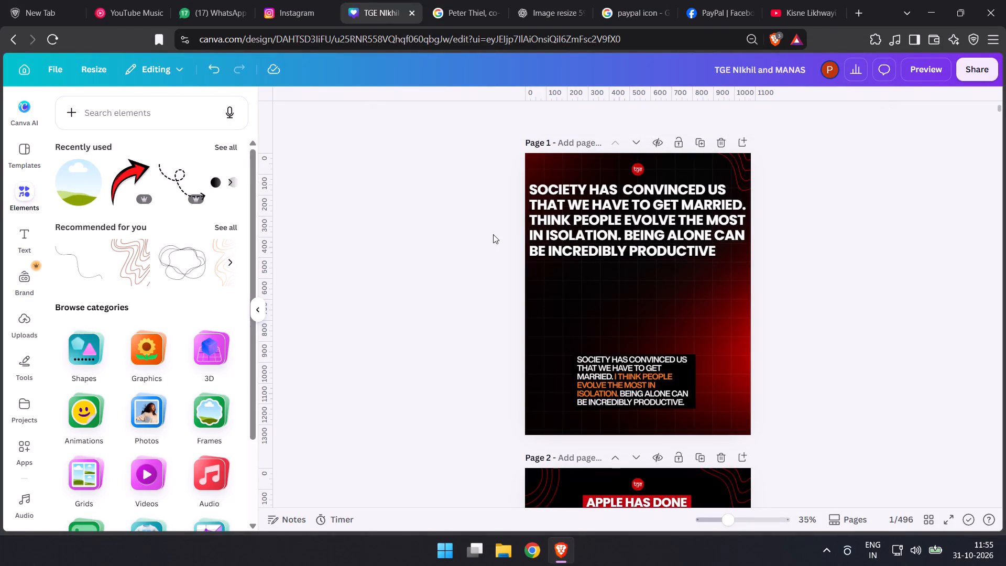
Reduce the page 1 headline's font size to 48 and move the headline slightly down.
{"action": "left_click", "coordinate": [573, 225]}
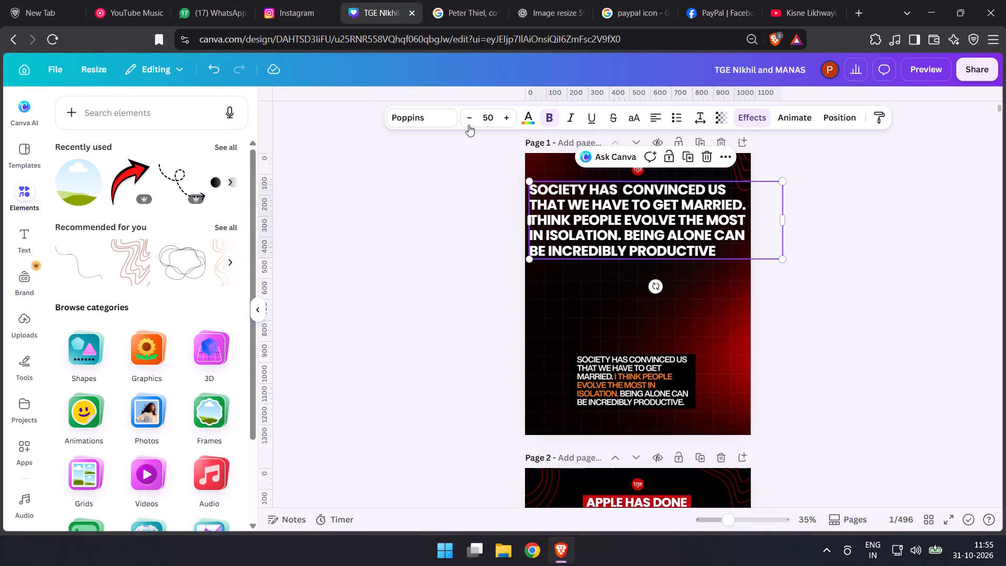
{"action": "left_click", "coordinate": [466, 114]}
{"action": "left_click", "coordinate": [466, 114]}
{"action": "double_click", "coordinate": [400, 291]}
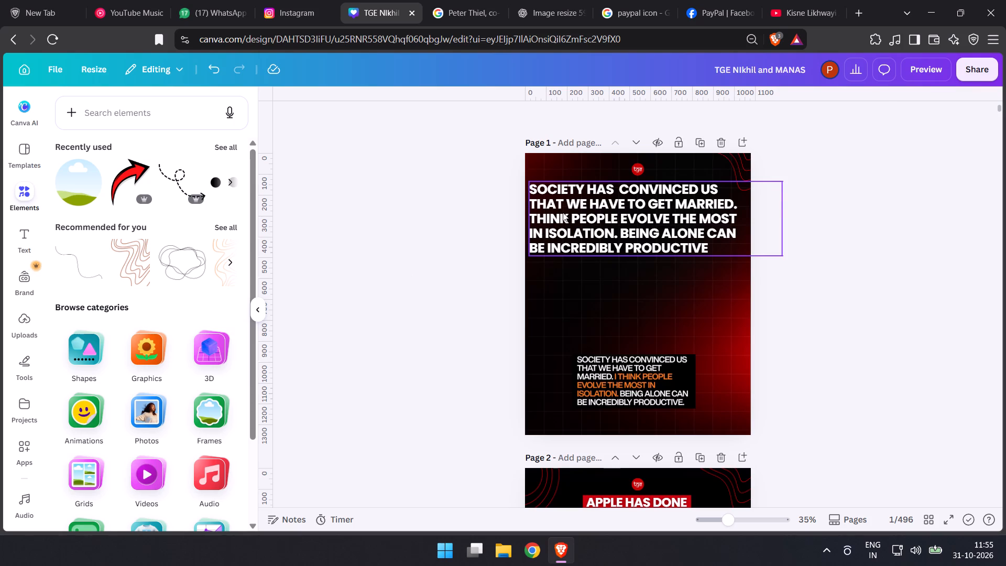
{"action": "left_click_drag", "start_coordinate": [563, 212], "coordinate": [563, 225]}
Check the Nikhil Kamath quote post on Instagram for reference and return to the Canva design.
{"action": "left_click", "coordinate": [276, 0]}
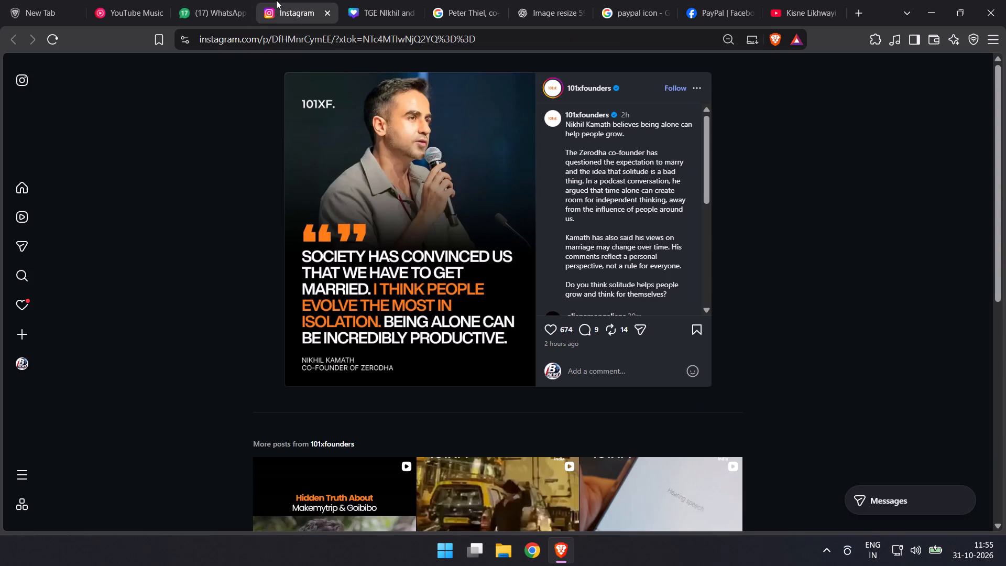
{"action": "left_click", "coordinate": [376, 4]}
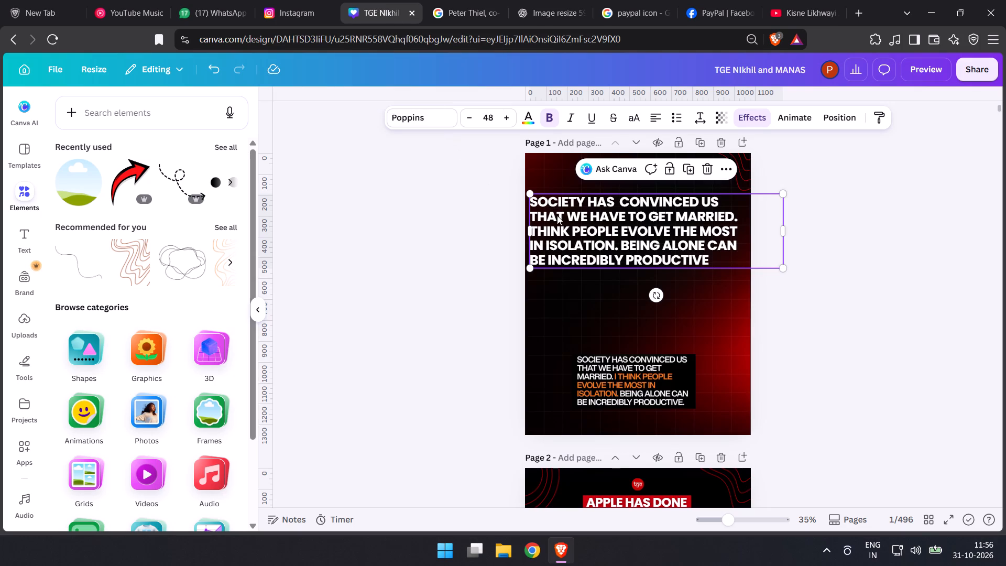
{"action": "left_click", "coordinate": [557, 215]}
{"action": "left_click", "coordinate": [367, 300]}
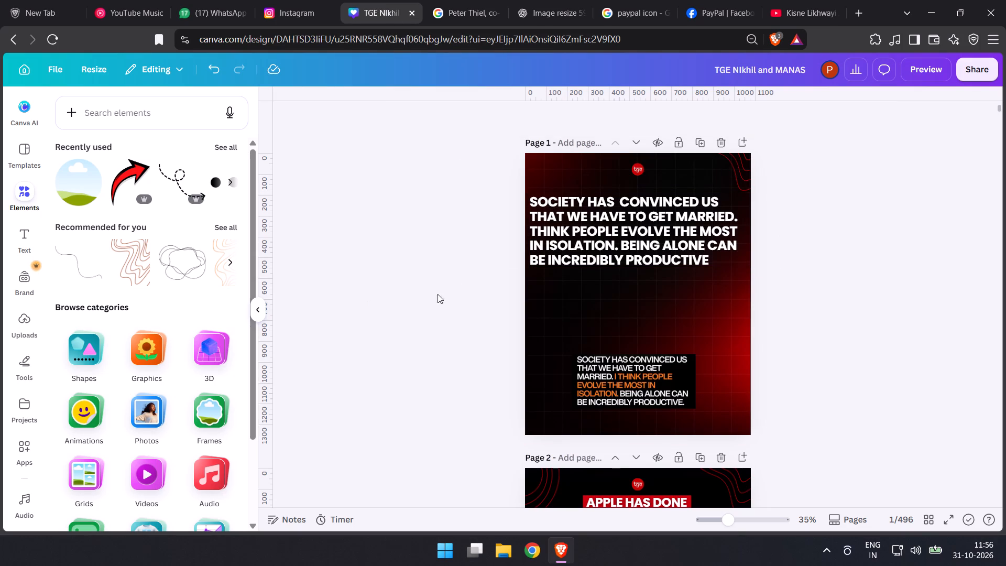
Duplicate the page 1 headline, place the copy just below the original and select all of the copy's text.
{"action": "left_click", "coordinate": [563, 211]}
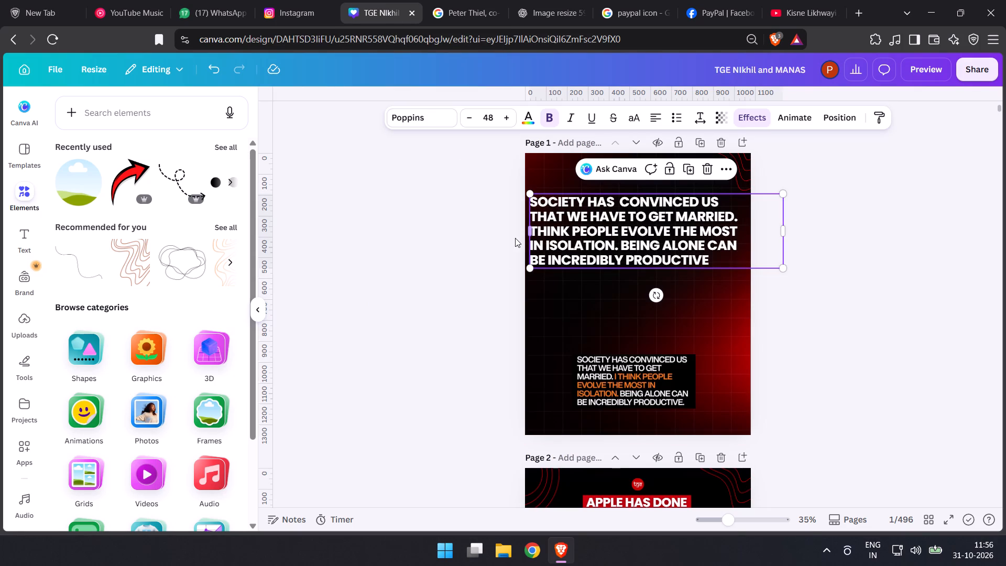
{"action": "key", "text": "ctrl+c"}
{"action": "key", "text": "ctrl+v"}
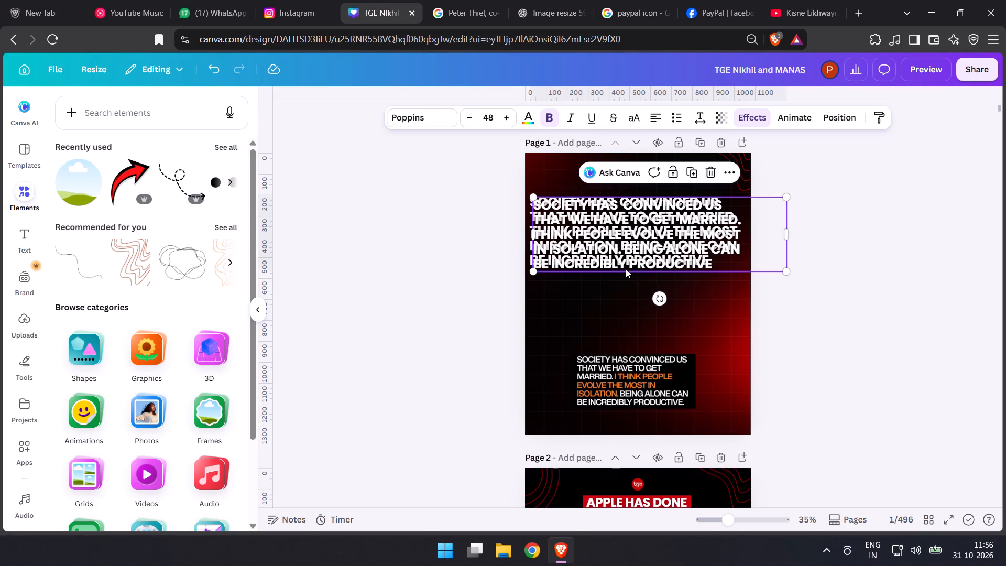
{"action": "left_click_drag", "start_coordinate": [630, 244], "coordinate": [637, 299]}
{"action": "left_click", "coordinate": [637, 299]}
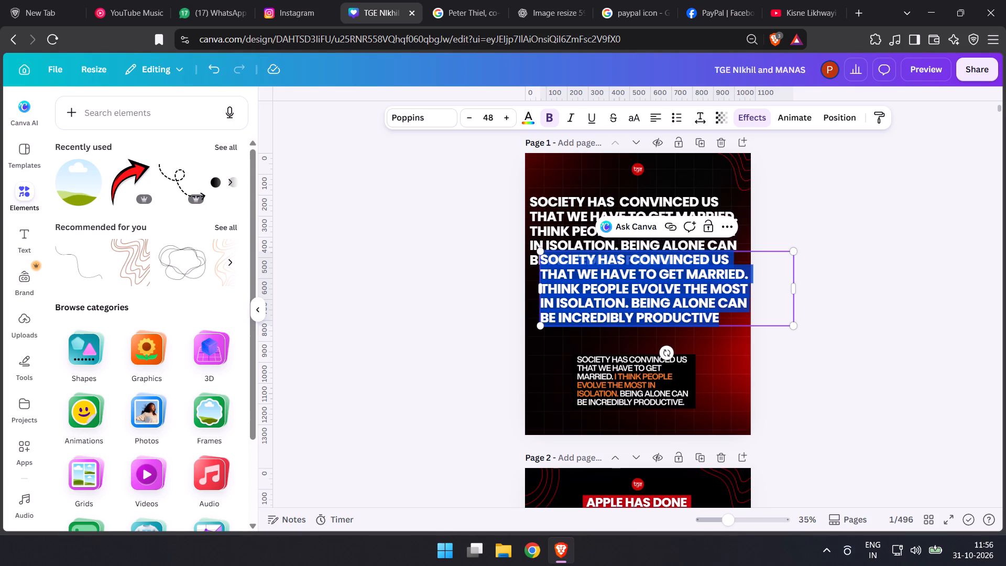
Replace the duplicated headline's text with an opening and a closing double quotation mark, and place it just below the headline.
{"action": "key", "text": "shift+quotedbl"}
{"action": "key", "text": "shift+quotedbl"}
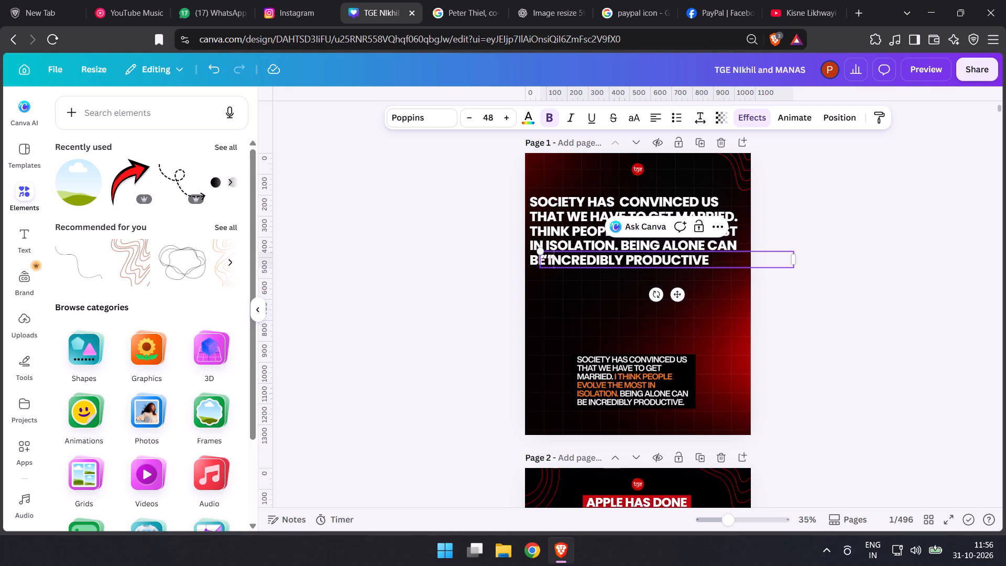
{"action": "key", "text": "shift+BackSpace"}
{"action": "key", "text": "apostrophe"}
{"action": "left_click_drag", "start_coordinate": [675, 289], "coordinate": [669, 320]}
{"action": "left_click", "coordinate": [655, 300]}
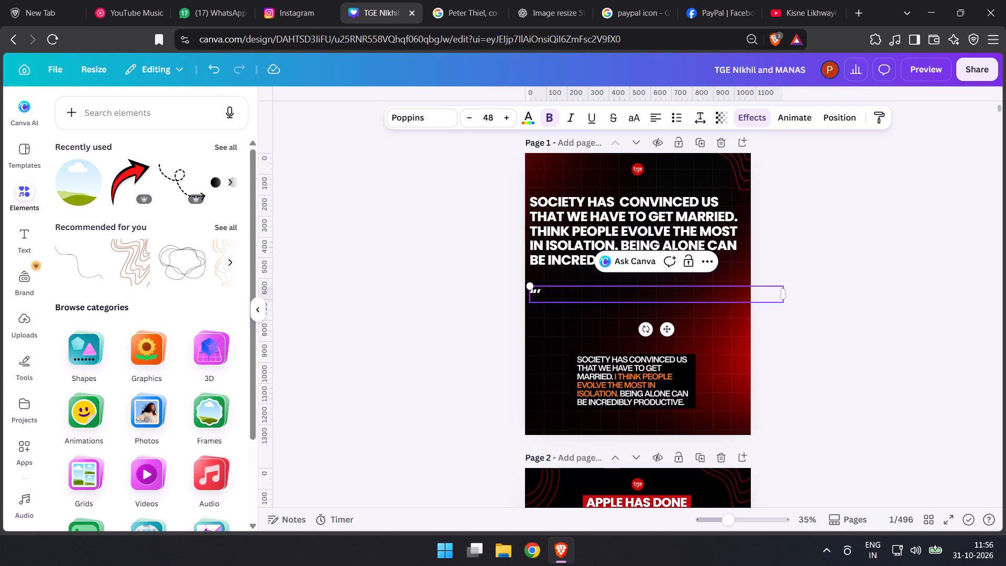
{"action": "key", "text": "BackSpace"}
{"action": "key", "text": "shift+quotedbl"}
Narrow the quotation marks' text box to fit closely around the two characters.
{"action": "left_click_drag", "start_coordinate": [784, 291], "coordinate": [706, 290]}
{"action": "left_click_drag", "start_coordinate": [706, 290], "coordinate": [546, 278]}
Browse the available fonts for the quotation marks.
{"action": "left_click", "coordinate": [432, 125]}
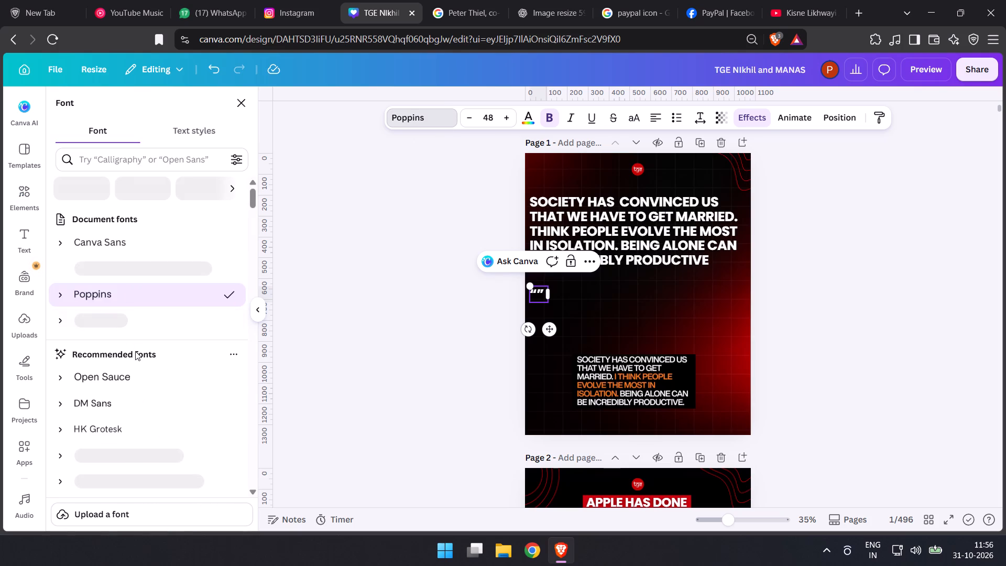
{"action": "scroll", "coordinate": [132, 385], "scroll_direction": "down", "scroll_amount": 3}
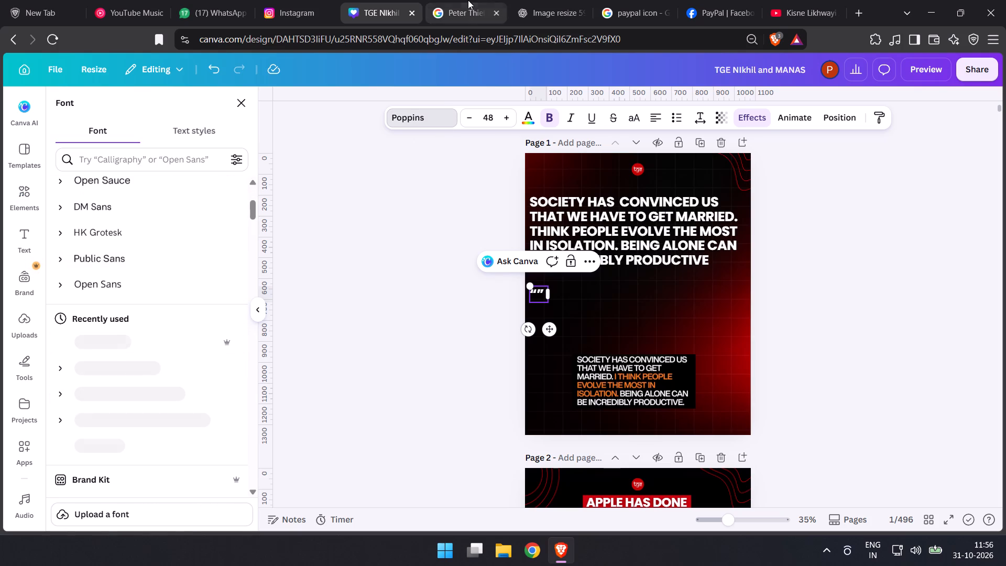
Switch to YouTube Music and resume playing "Judi Jodi".
{"action": "left_click", "coordinate": [762, 0]}
{"action": "left_click", "coordinate": [145, 0]}
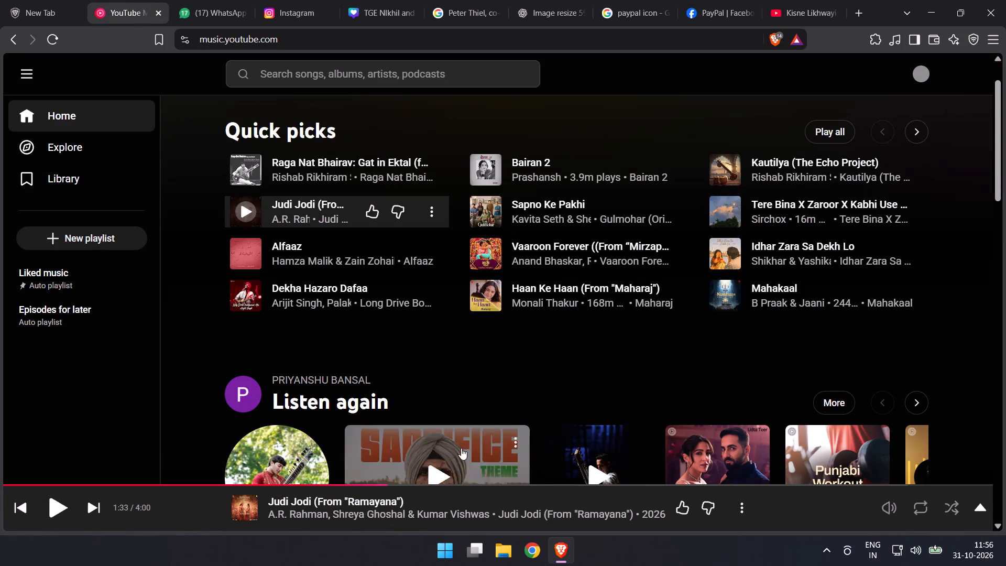
{"action": "left_click", "coordinate": [62, 519]}
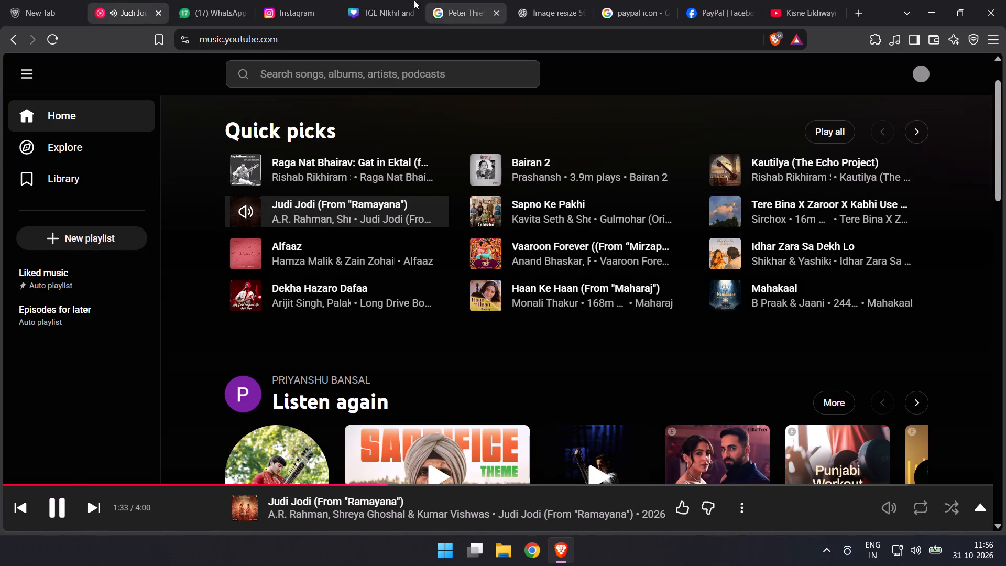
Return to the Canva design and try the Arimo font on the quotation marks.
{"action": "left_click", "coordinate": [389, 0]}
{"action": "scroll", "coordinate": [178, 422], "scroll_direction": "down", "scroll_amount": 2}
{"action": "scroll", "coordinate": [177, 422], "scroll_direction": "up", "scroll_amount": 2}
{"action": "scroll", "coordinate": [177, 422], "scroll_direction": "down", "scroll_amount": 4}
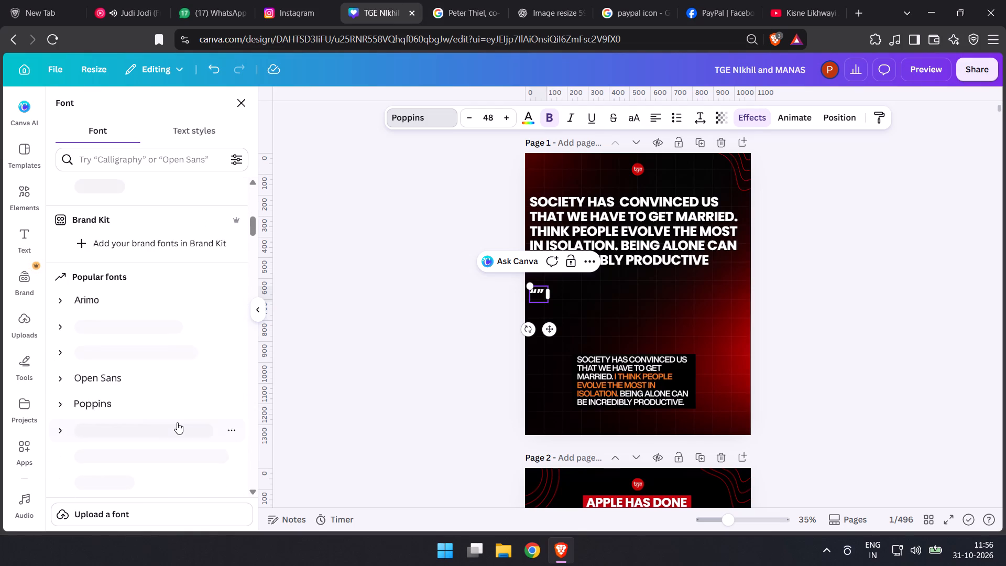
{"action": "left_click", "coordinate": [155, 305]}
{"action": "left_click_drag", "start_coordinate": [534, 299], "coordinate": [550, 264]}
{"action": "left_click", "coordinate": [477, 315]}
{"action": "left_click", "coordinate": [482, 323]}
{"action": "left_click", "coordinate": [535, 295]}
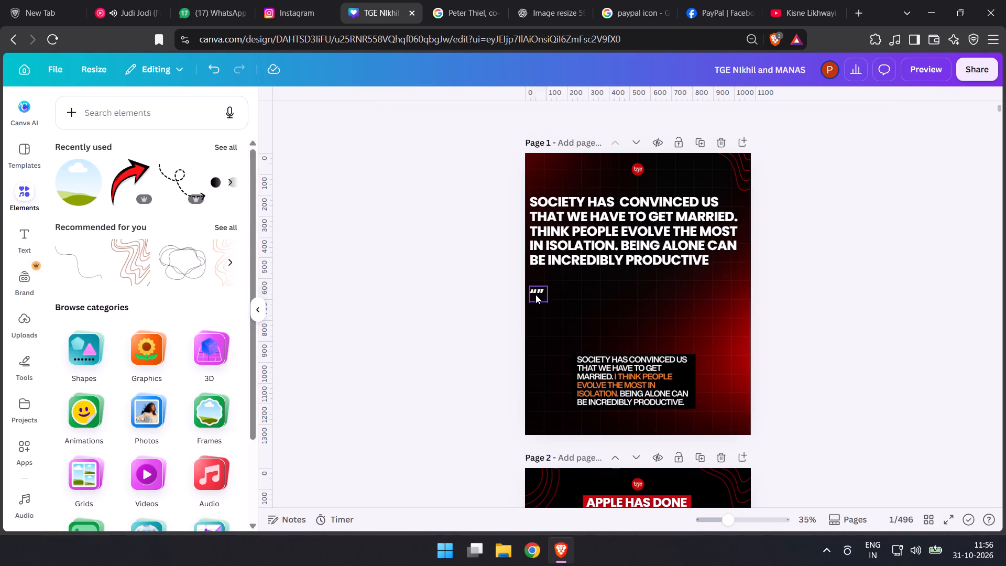
Change the quotation marks' font to Anton.
{"action": "left_click", "coordinate": [436, 117]}
{"action": "scroll", "coordinate": [134, 388], "scroll_direction": "down", "scroll_amount": 4}
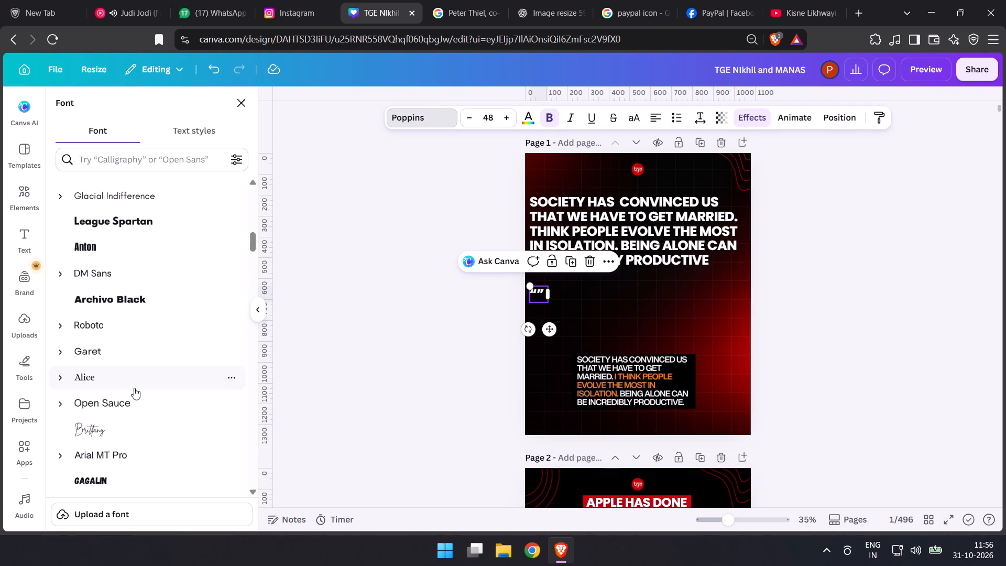
Apply the Anton font to the quotation marks on page 1.
{"action": "left_click", "coordinate": [166, 243]}
{"action": "left_click", "coordinate": [466, 374]}
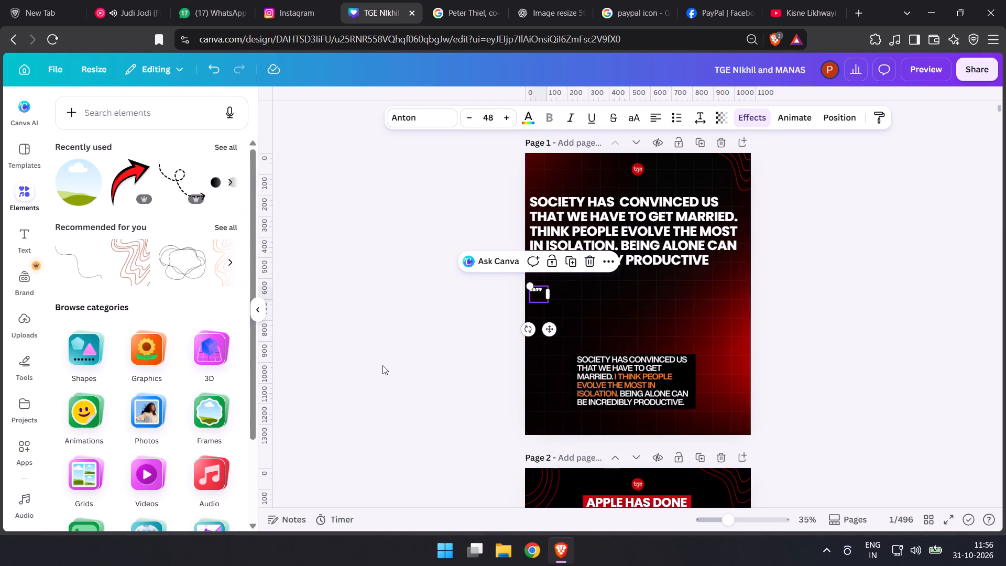
{"action": "left_click", "coordinate": [382, 365]}
Enlarge the quotation marks to about font size 146 and place them below the headline in a widened text box.
{"action": "left_click", "coordinate": [543, 290]}
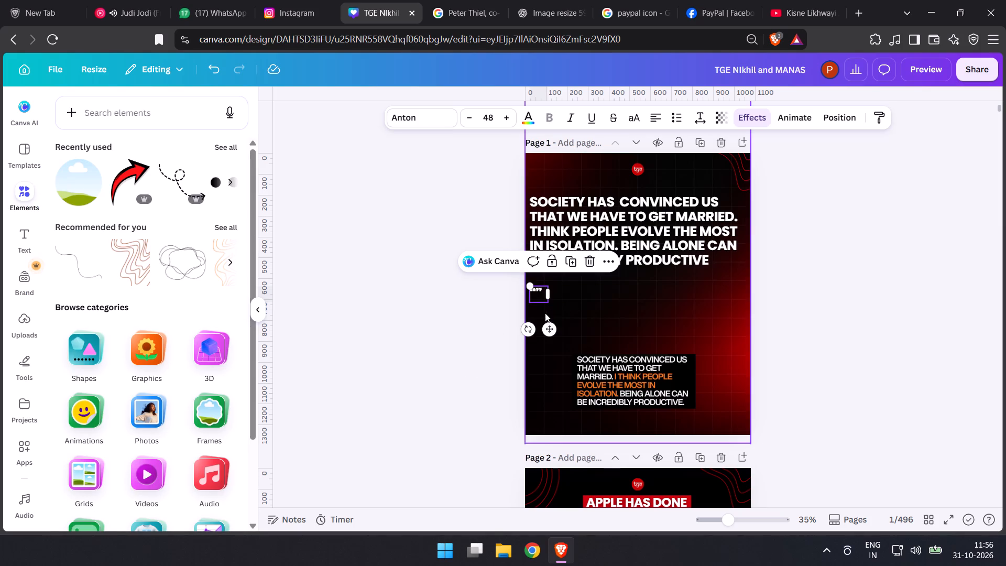
{"action": "left_click_drag", "start_coordinate": [532, 288], "coordinate": [487, 264]}
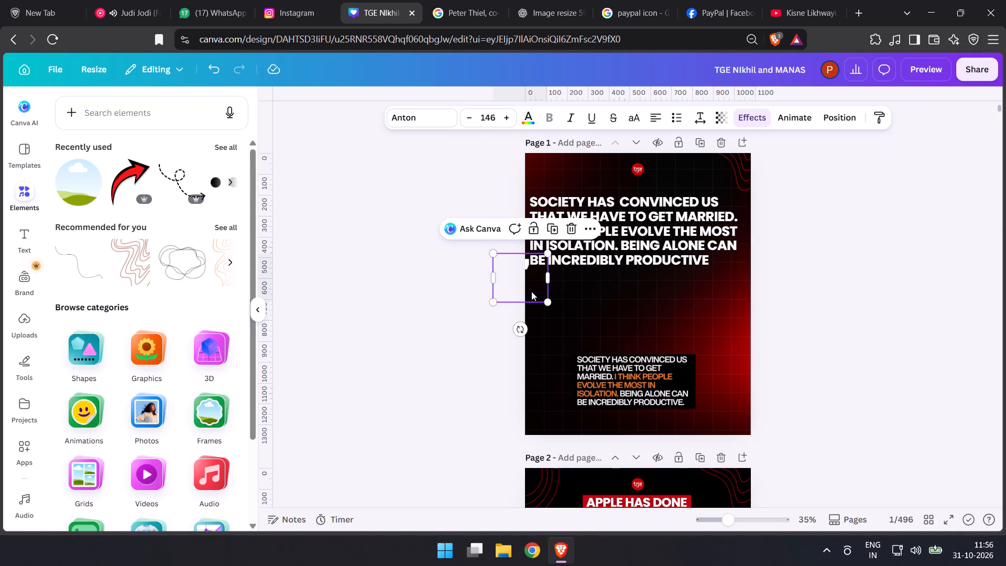
{"action": "left_click_drag", "start_coordinate": [531, 291], "coordinate": [614, 325]}
{"action": "left_click_drag", "start_coordinate": [573, 291], "coordinate": [573, 291]}
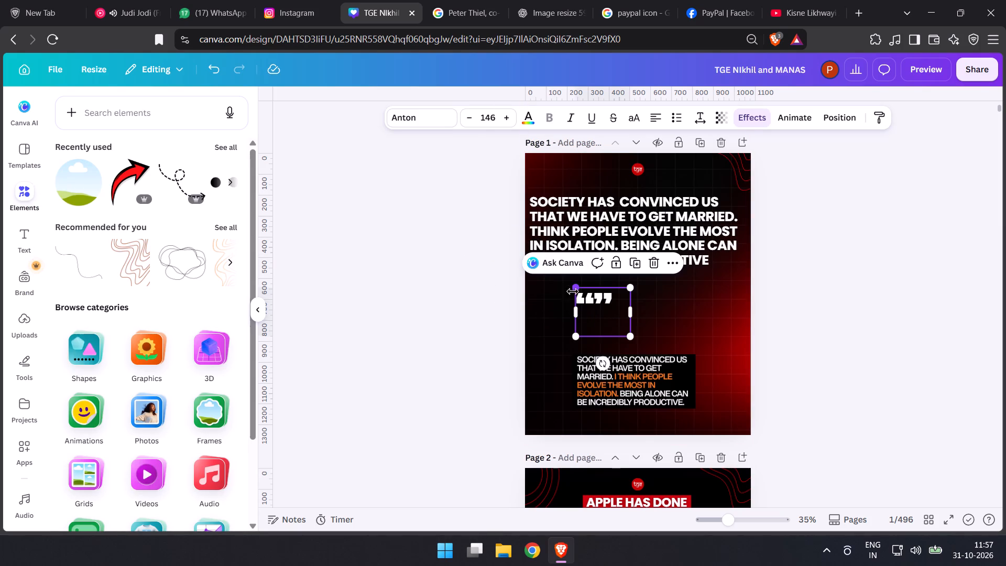
{"action": "left_click_drag", "start_coordinate": [573, 291], "coordinate": [531, 266]}
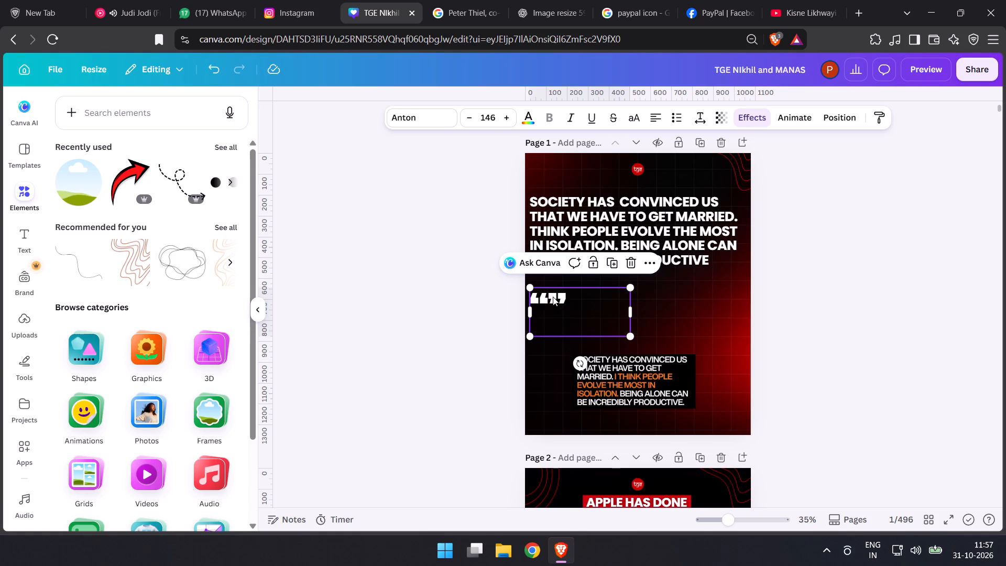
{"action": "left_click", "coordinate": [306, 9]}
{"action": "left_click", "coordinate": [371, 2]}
Insert a space between the opening and closing quotation marks.
{"action": "left_click", "coordinate": [549, 299]}
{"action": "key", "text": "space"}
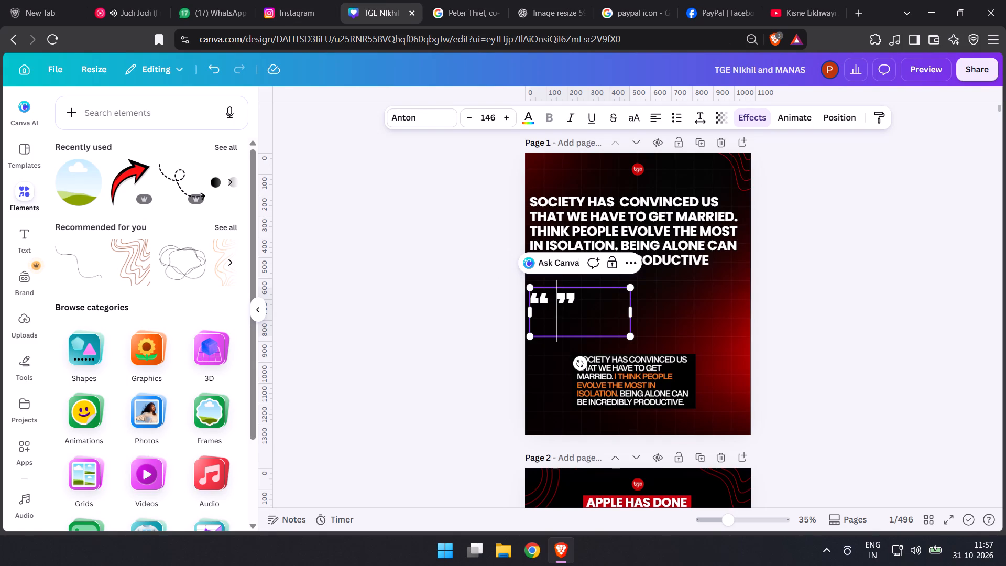
Scale up the quotation marks to about font size 348, extending their text box to the page's right edge.
{"action": "left_click", "coordinate": [501, 119]}
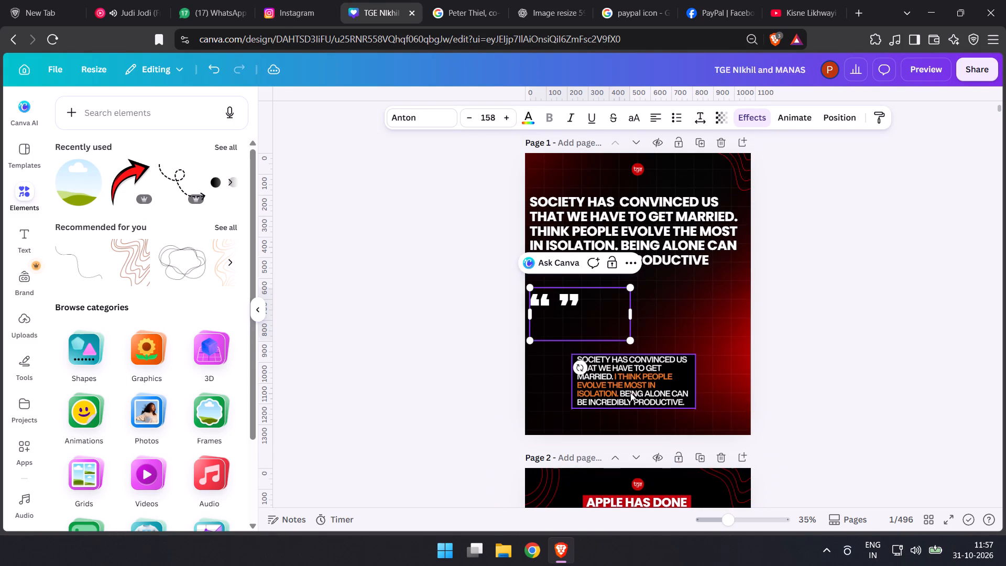
{"action": "left_click_drag", "start_coordinate": [629, 338], "coordinate": [777, 514]}
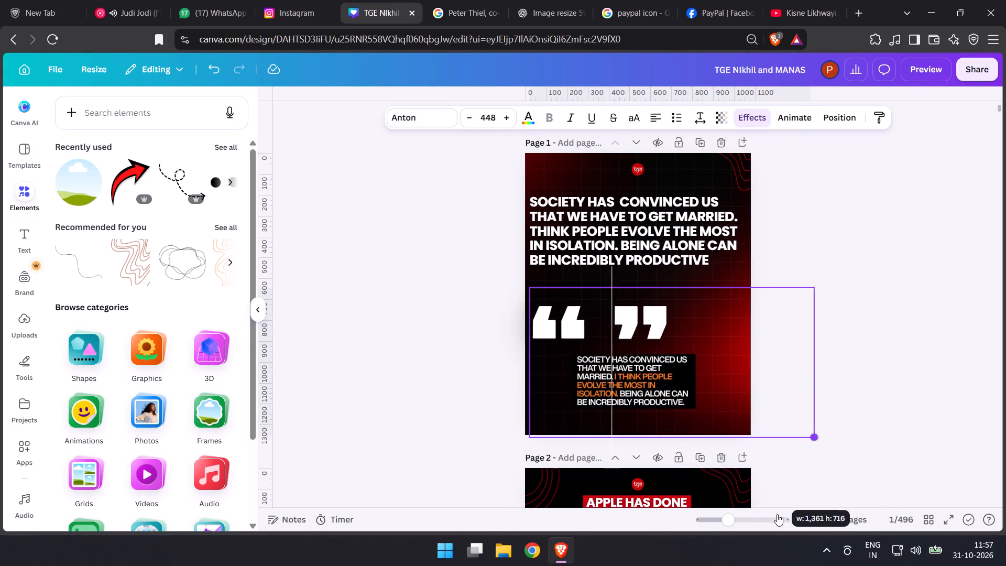
{"action": "left_click_drag", "start_coordinate": [777, 514], "coordinate": [821, 546]}
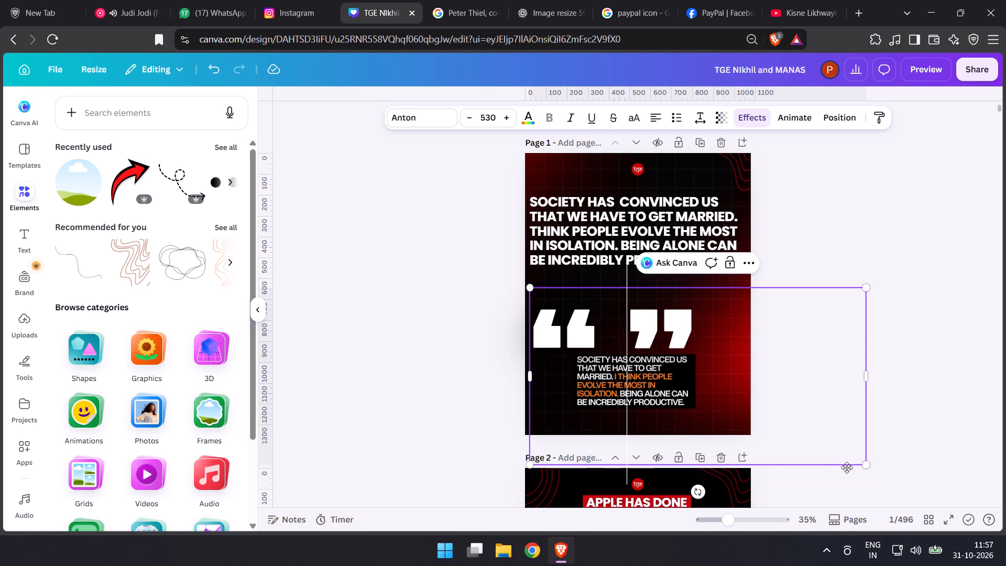
{"action": "left_click_drag", "start_coordinate": [869, 467], "coordinate": [759, 398]}
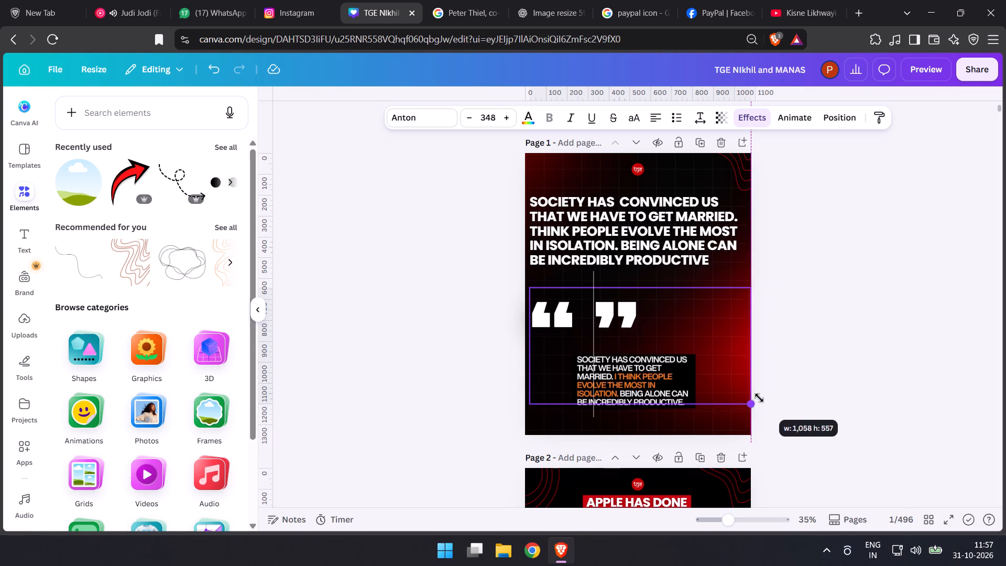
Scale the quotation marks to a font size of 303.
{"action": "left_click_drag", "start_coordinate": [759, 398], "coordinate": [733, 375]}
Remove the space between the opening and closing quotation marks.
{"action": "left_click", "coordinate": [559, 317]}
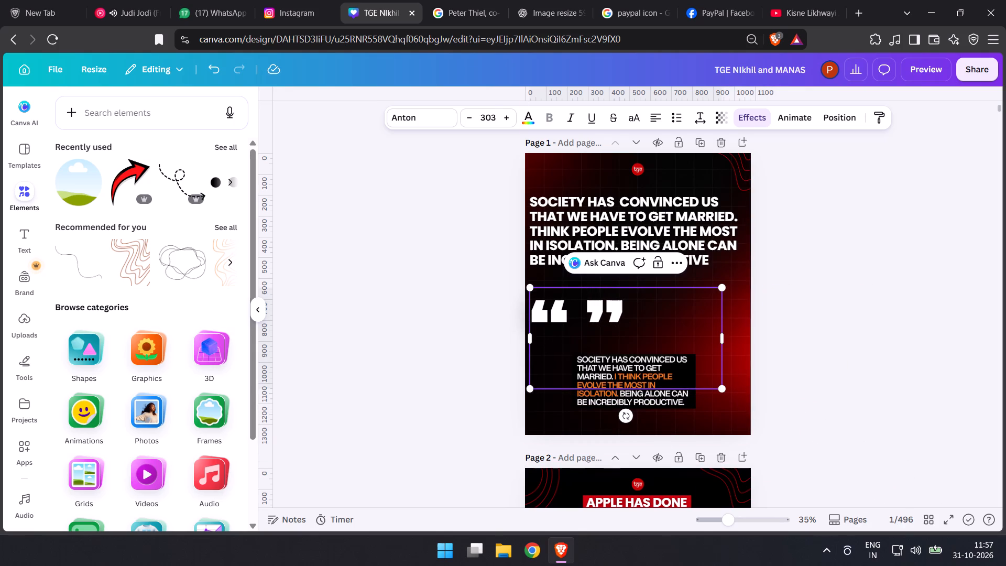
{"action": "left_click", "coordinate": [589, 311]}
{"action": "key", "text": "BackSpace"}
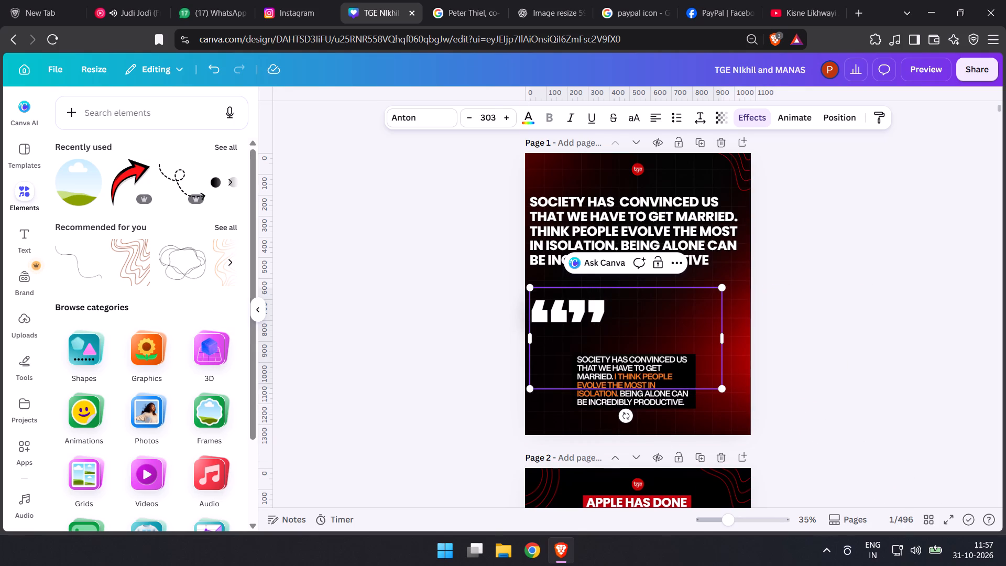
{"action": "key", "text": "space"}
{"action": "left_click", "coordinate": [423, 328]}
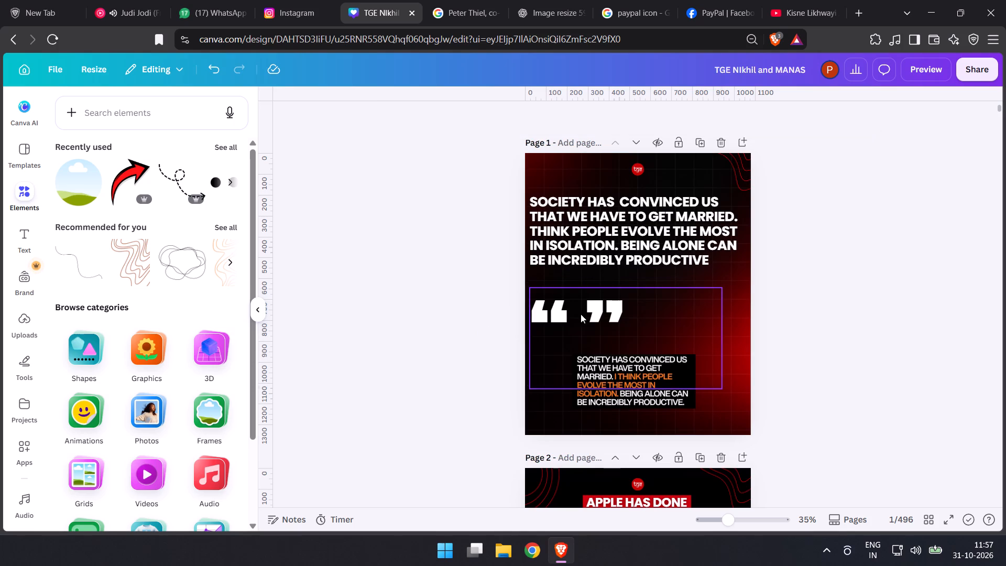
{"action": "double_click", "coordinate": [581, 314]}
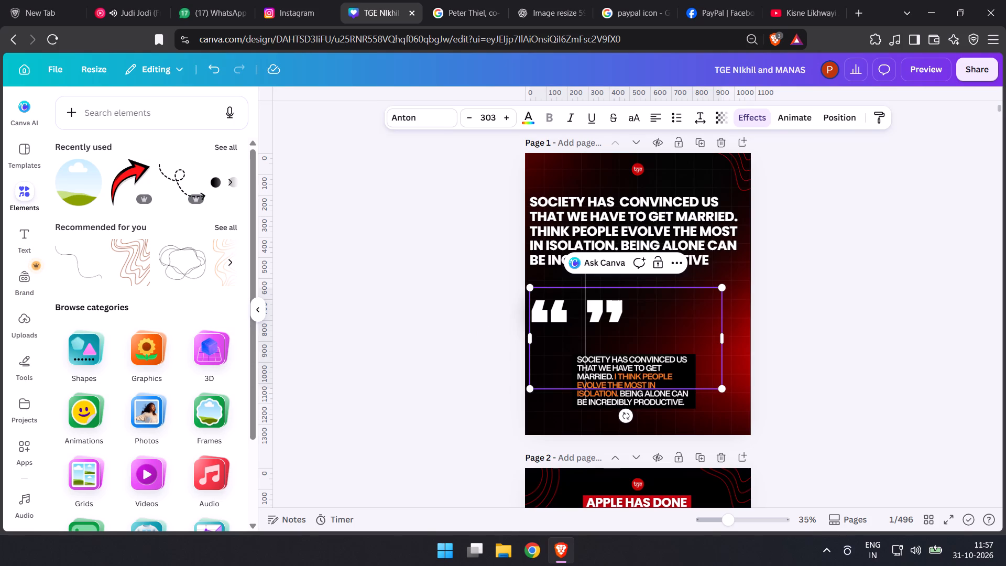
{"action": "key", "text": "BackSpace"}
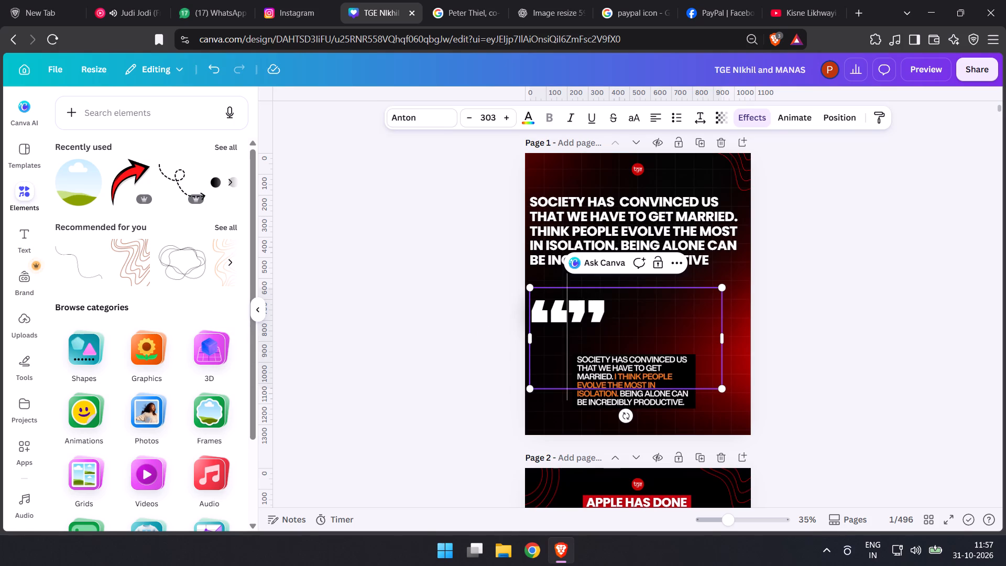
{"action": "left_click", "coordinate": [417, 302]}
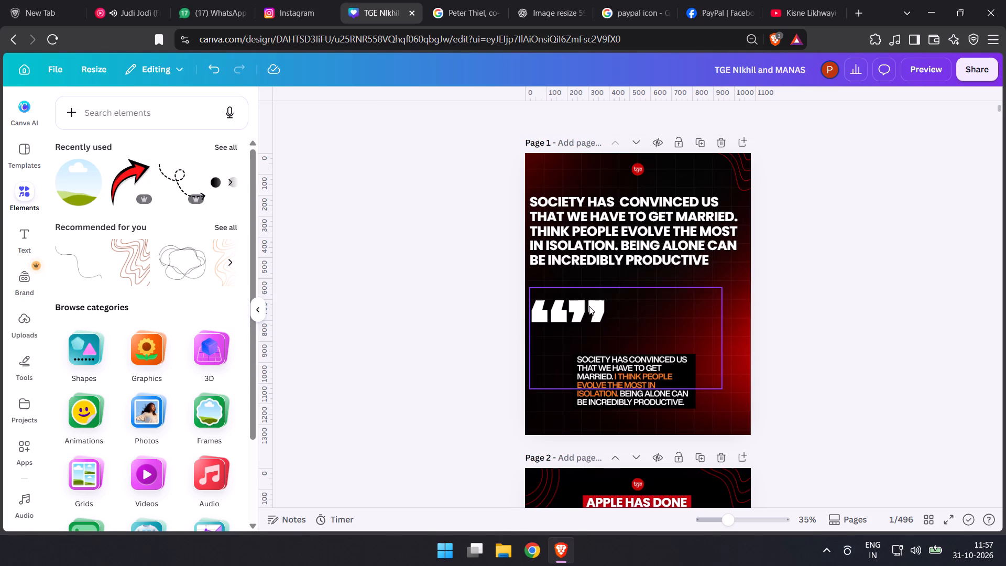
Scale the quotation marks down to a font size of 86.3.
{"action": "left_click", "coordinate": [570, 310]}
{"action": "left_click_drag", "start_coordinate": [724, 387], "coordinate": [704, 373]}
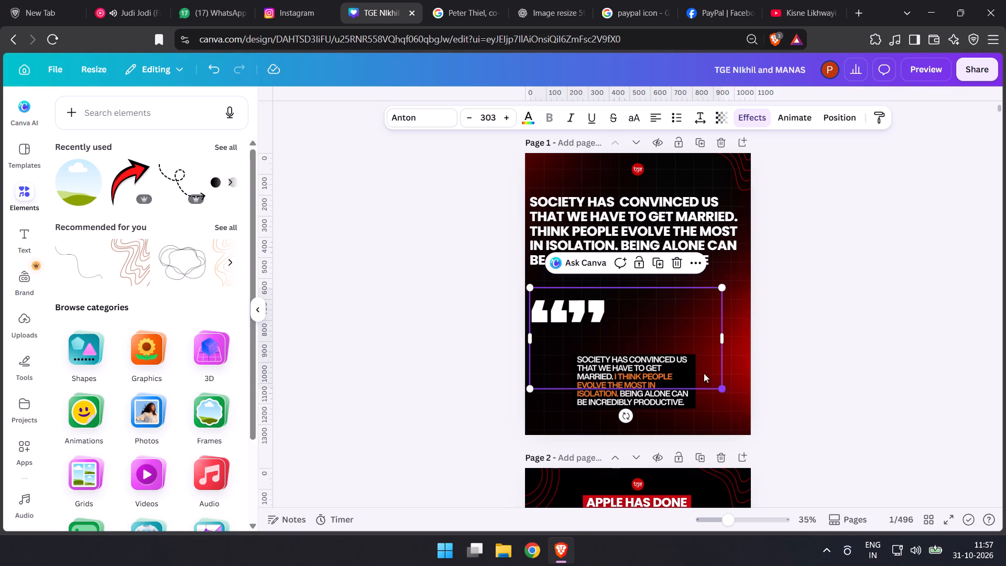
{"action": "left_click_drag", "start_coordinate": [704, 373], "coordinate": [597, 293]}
Insert a space between the opening and closing quotation marks.
{"action": "left_click", "coordinate": [541, 292]}
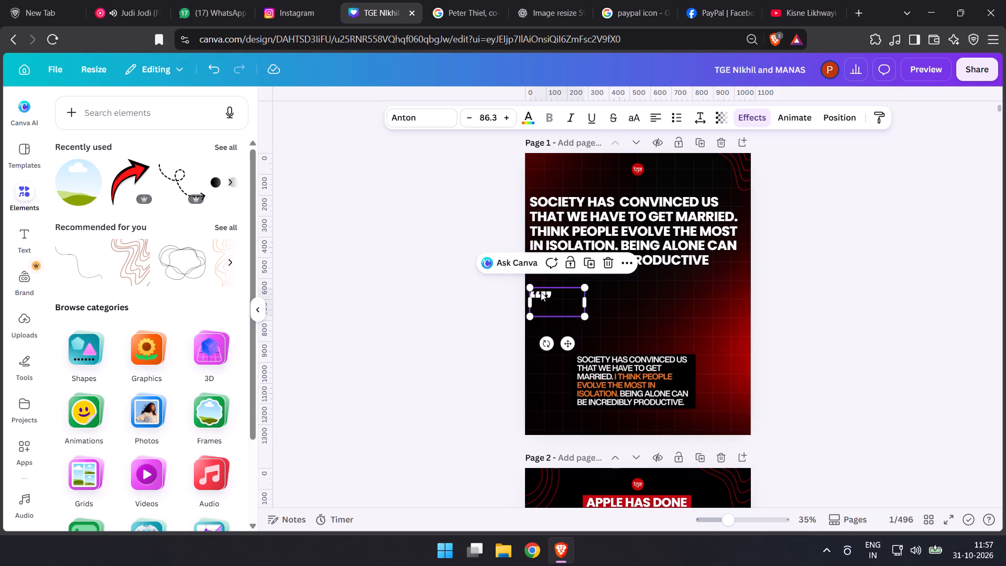
{"action": "key", "text": "space"}
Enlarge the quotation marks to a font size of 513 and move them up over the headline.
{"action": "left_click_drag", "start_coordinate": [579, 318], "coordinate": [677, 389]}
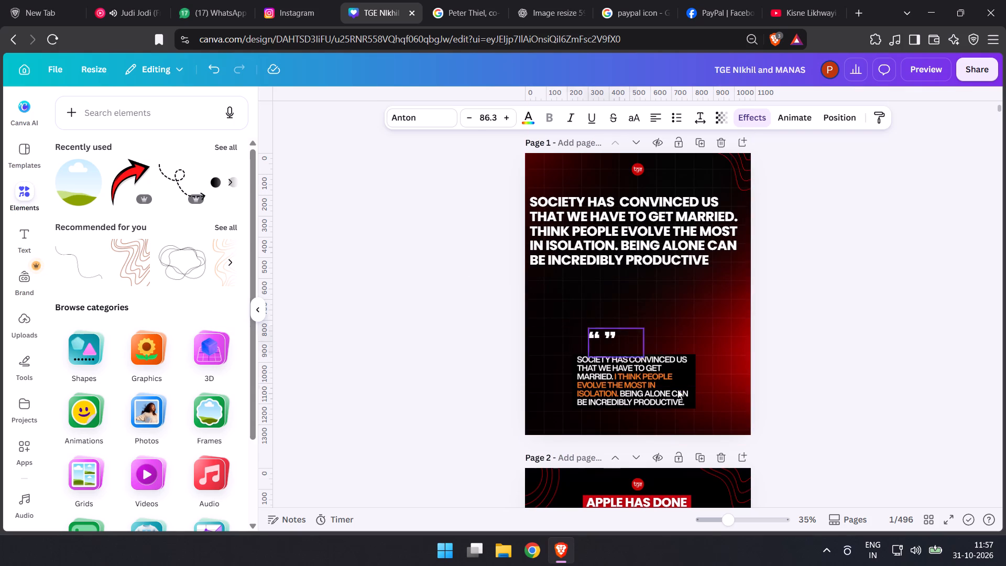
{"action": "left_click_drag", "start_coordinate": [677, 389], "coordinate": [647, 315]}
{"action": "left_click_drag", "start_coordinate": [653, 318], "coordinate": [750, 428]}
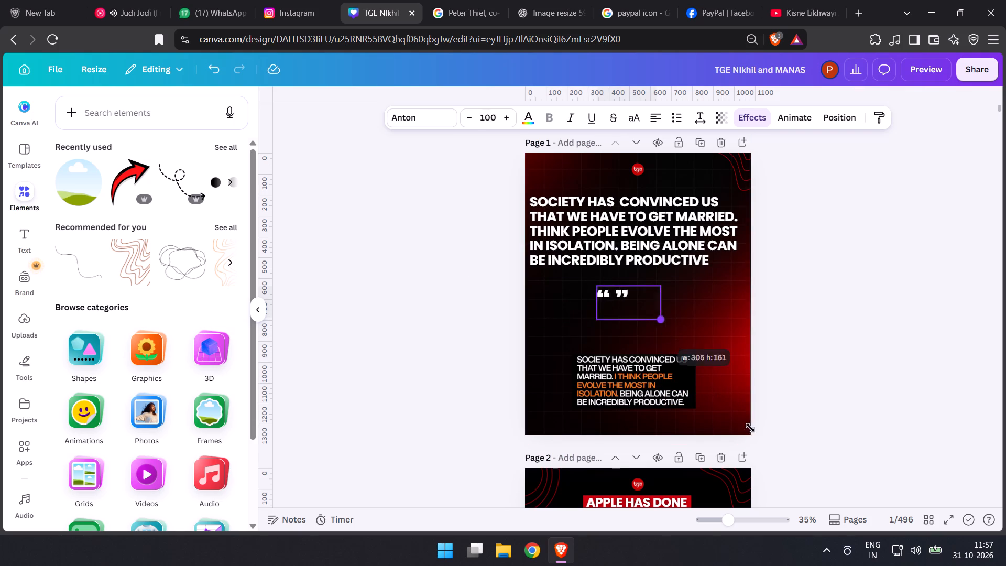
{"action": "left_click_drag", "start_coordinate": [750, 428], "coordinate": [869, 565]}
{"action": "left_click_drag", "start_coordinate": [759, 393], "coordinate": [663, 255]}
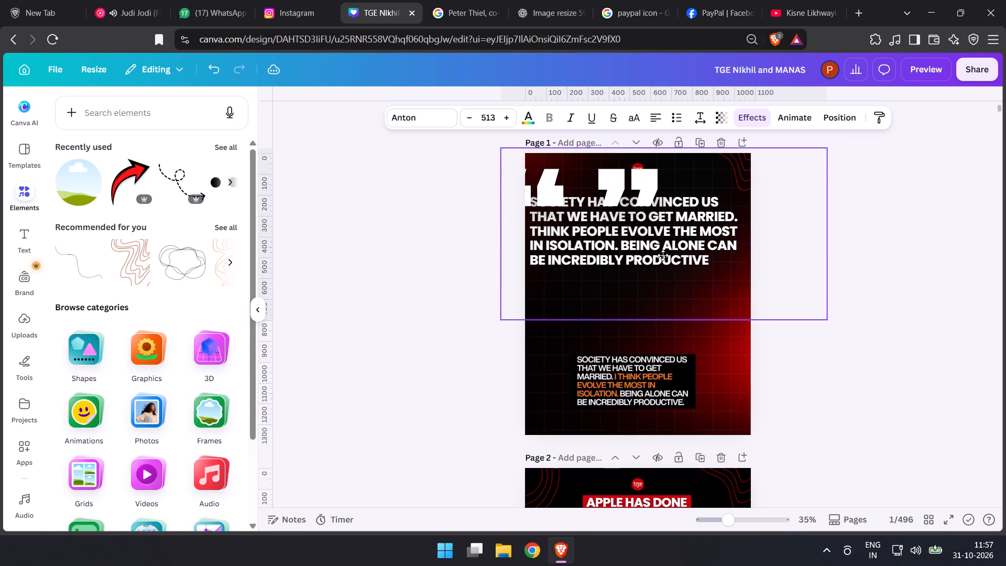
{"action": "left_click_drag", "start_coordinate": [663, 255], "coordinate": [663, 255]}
Scale the quotation marks down to a font size of 192 and place them just above the headline's first words.
{"action": "left_click_drag", "start_coordinate": [826, 148], "coordinate": [696, 190]}
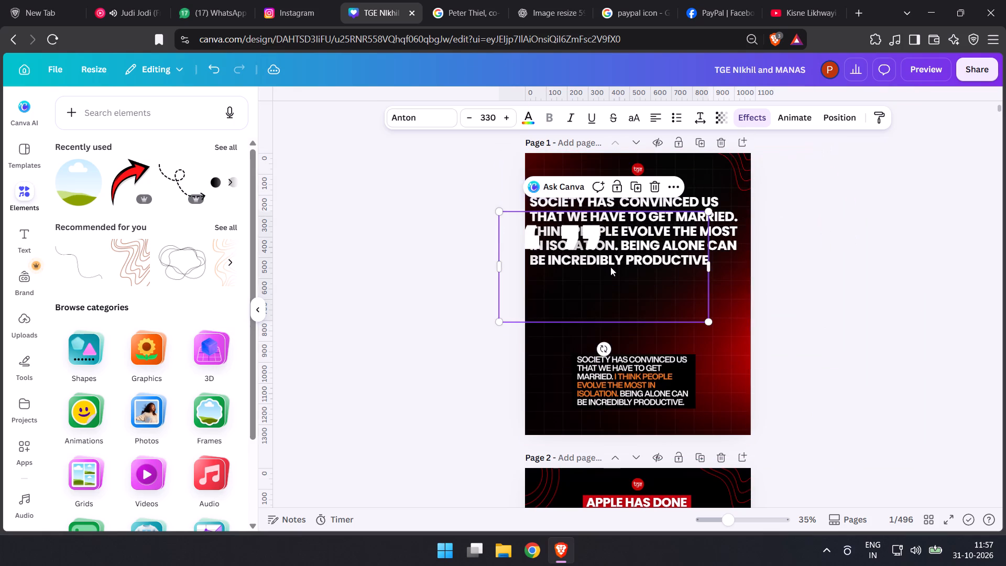
{"action": "left_click_drag", "start_coordinate": [606, 274], "coordinate": [633, 221]}
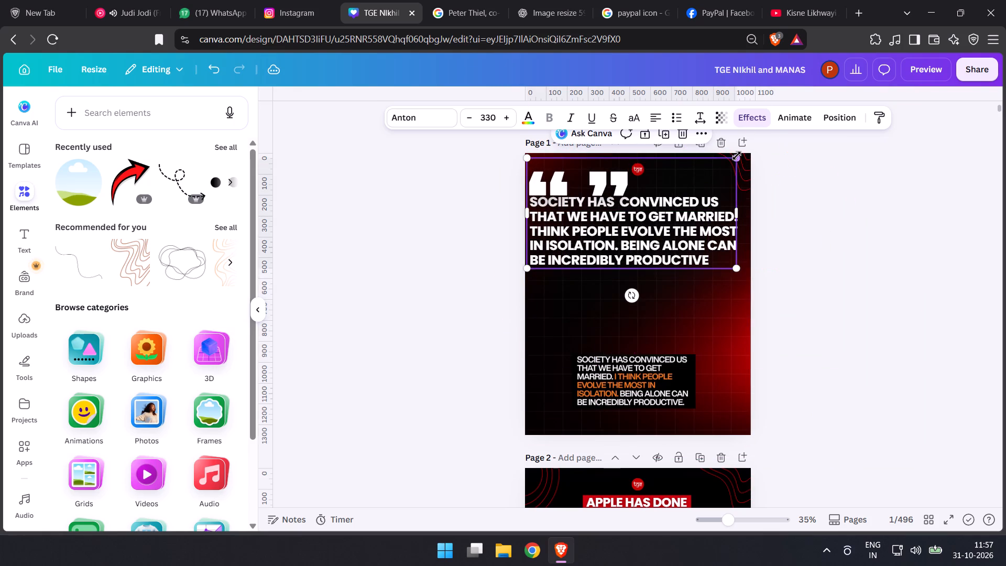
{"action": "left_click_drag", "start_coordinate": [736, 156], "coordinate": [644, 193]}
{"action": "left_click_drag", "start_coordinate": [578, 271], "coordinate": [596, 221]}
{"action": "left_click", "coordinate": [341, 233]}
{"action": "left_click_drag", "start_coordinate": [573, 215], "coordinate": [575, 175]}
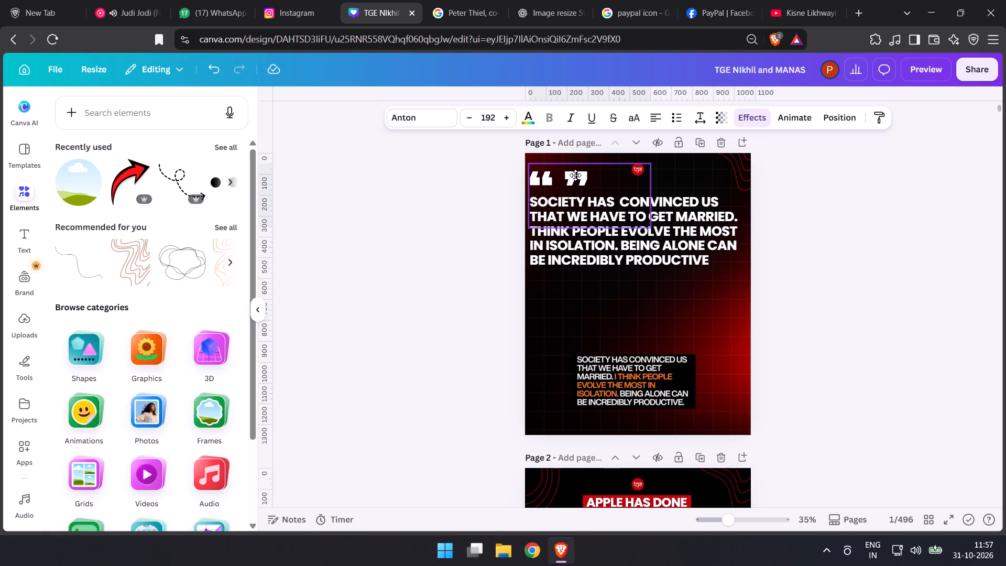
{"action": "left_click_drag", "start_coordinate": [575, 175], "coordinate": [575, 182]}
Change the quotation marks' text alignment to justified.
{"action": "left_click", "coordinate": [564, 184]}
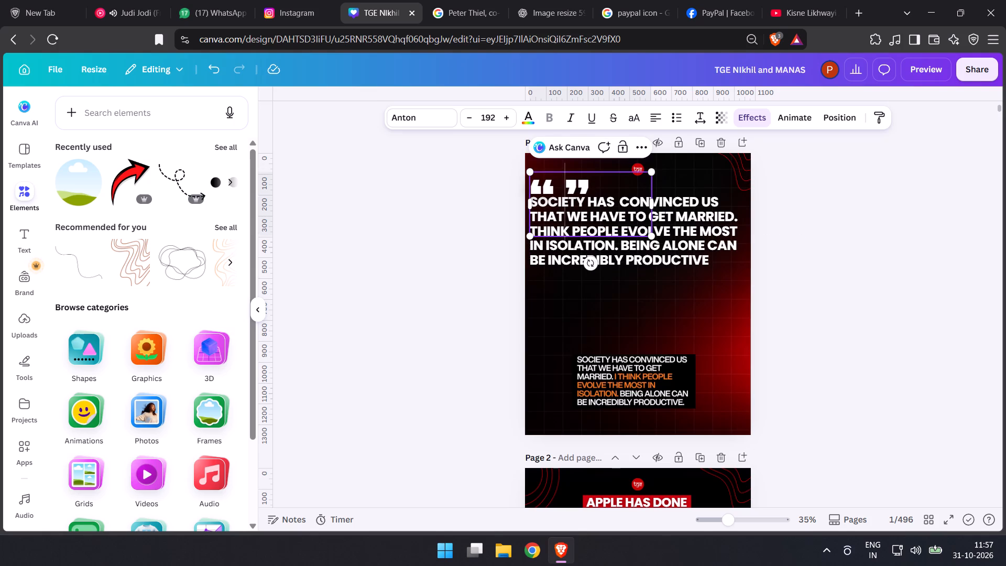
{"action": "left_click", "coordinate": [660, 113]}
{"action": "left_click", "coordinate": [660, 113]}
{"action": "left_click", "coordinate": [660, 113]}
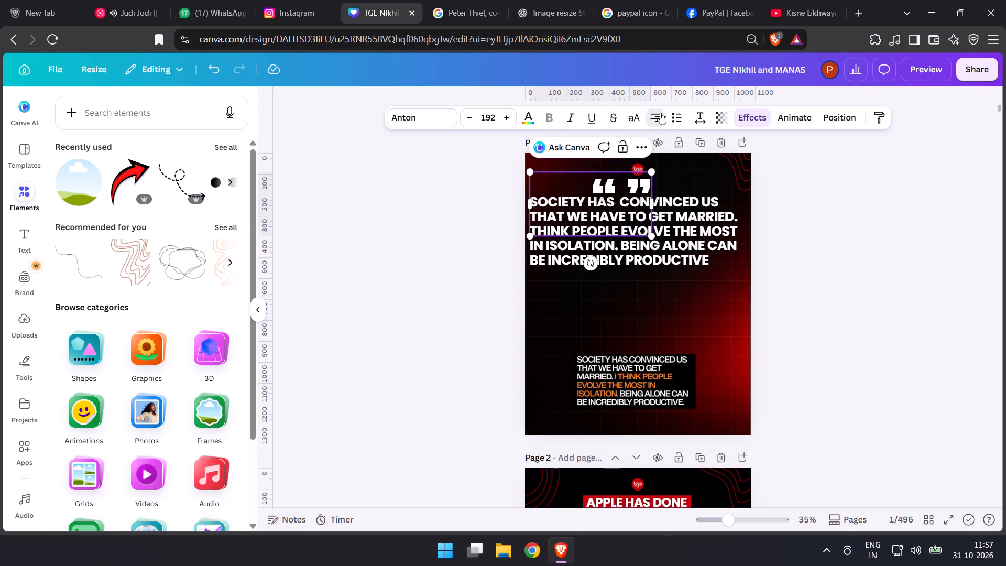
Set the quotation marks' letter spacing to -102 and line spacing to 1.33.
{"action": "left_click", "coordinate": [702, 119]}
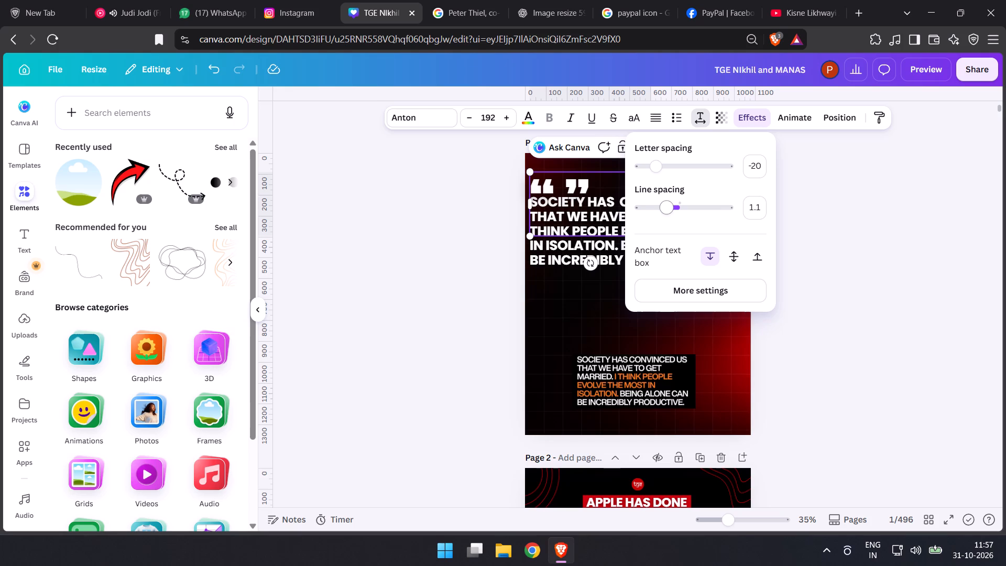
{"action": "left_click_drag", "start_coordinate": [664, 201], "coordinate": [676, 202]}
{"action": "left_click_drag", "start_coordinate": [665, 168], "coordinate": [660, 168]}
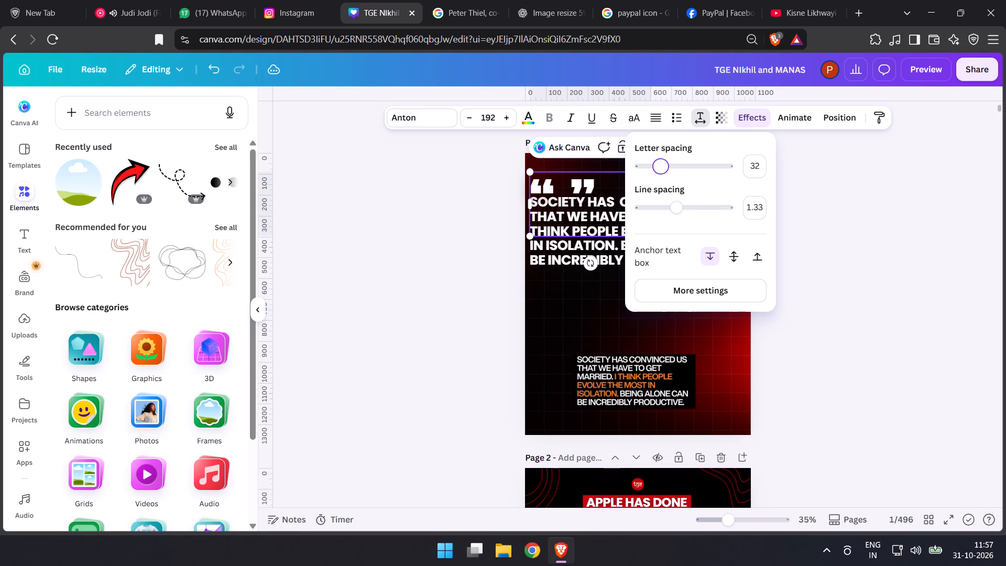
{"action": "left_click_drag", "start_coordinate": [660, 168], "coordinate": [648, 168]}
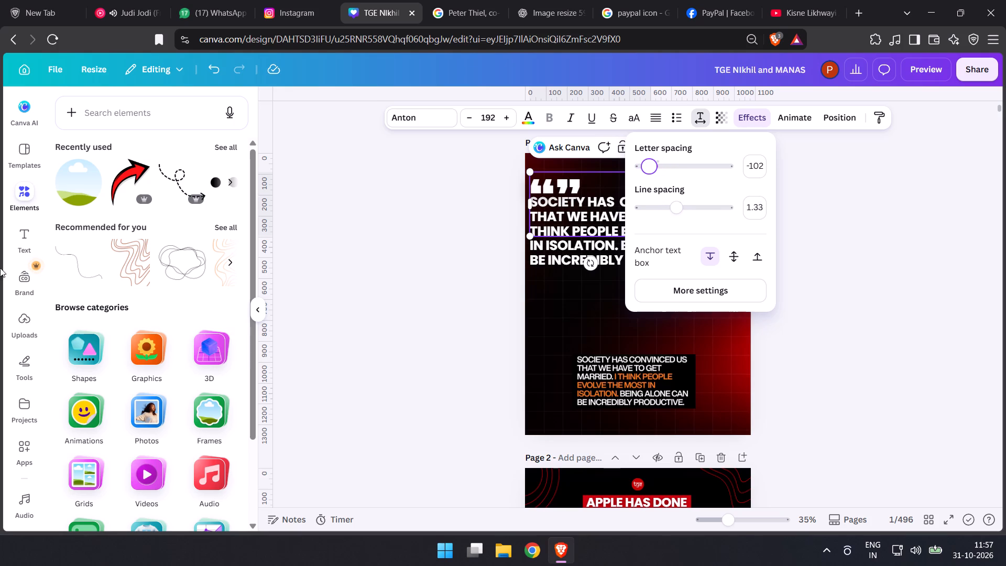
{"action": "left_click", "coordinate": [531, 227]}
{"action": "left_click", "coordinate": [490, 239]}
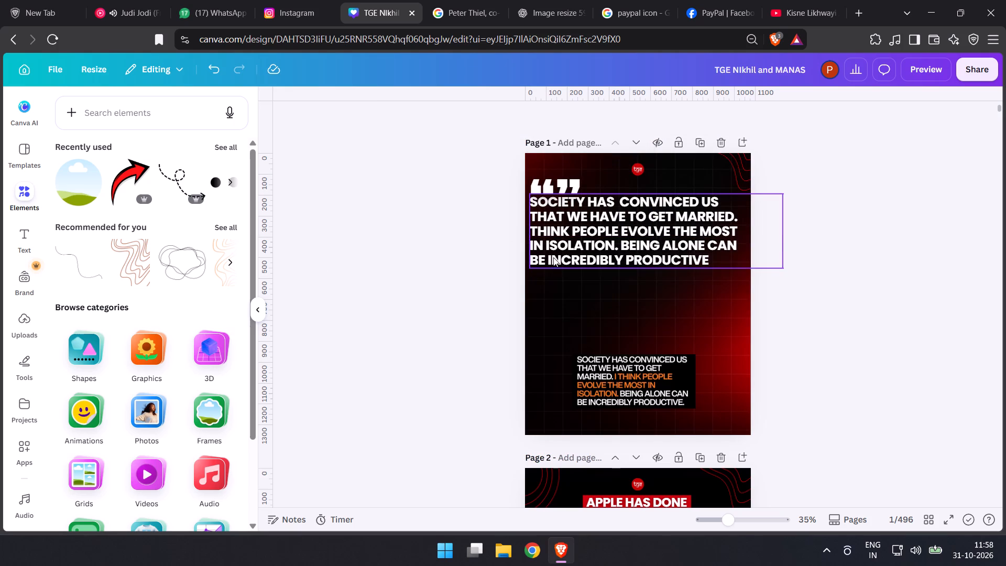
Move the headline slightly down, and shift the quotation marks down to sit just above its first line.
{"action": "left_click_drag", "start_coordinate": [554, 248], "coordinate": [554, 255]}
{"action": "left_click", "coordinate": [411, 221]}
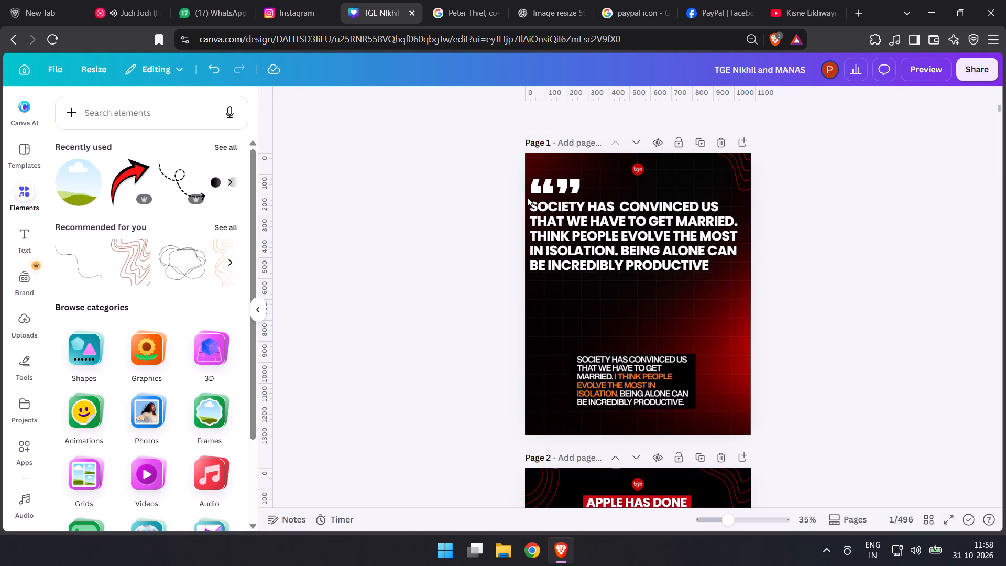
{"action": "left_click_drag", "start_coordinate": [557, 187], "coordinate": [557, 193]}
{"action": "left_click", "coordinate": [391, 247]}
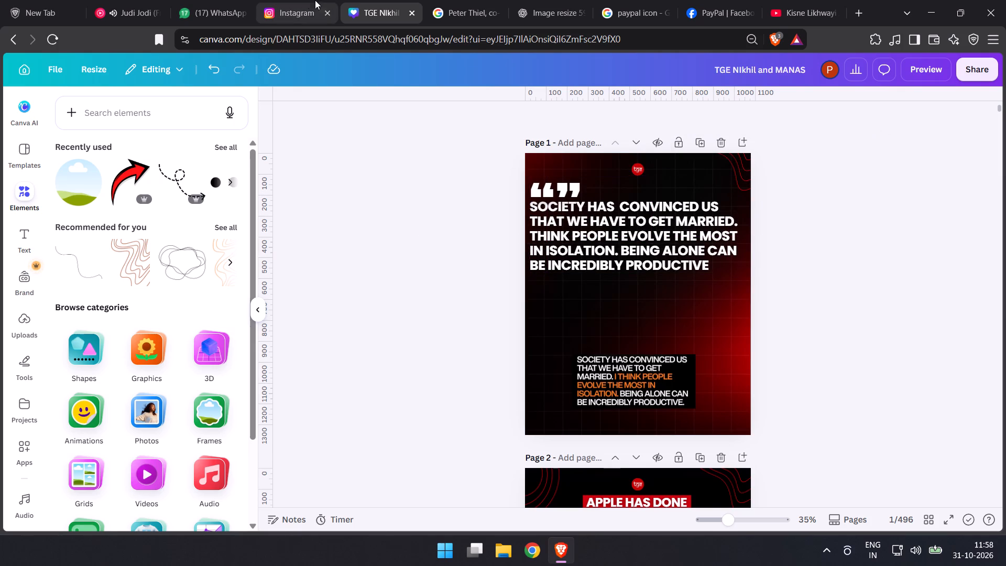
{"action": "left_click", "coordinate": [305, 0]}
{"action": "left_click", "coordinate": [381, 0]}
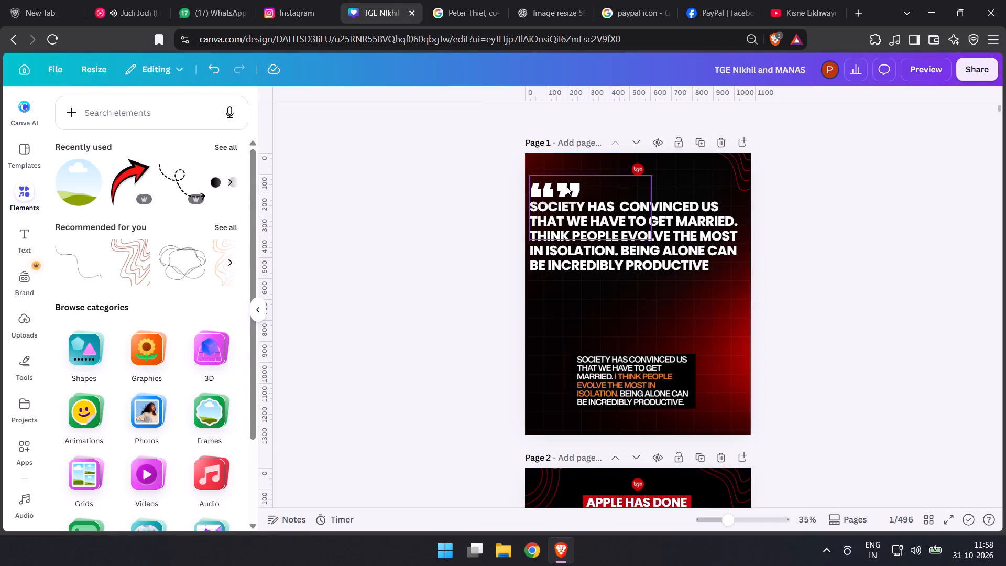
Recolour the quotation marks above the headline bright red.
{"action": "left_click", "coordinate": [565, 187]}
{"action": "left_click", "coordinate": [526, 116]}
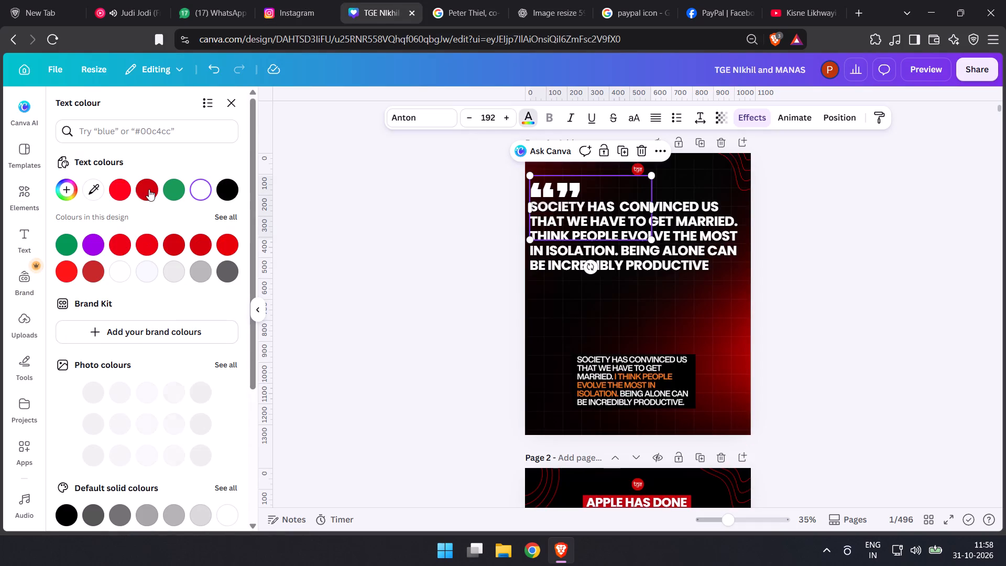
{"action": "left_click", "coordinate": [149, 189]}
{"action": "left_click", "coordinate": [128, 182]}
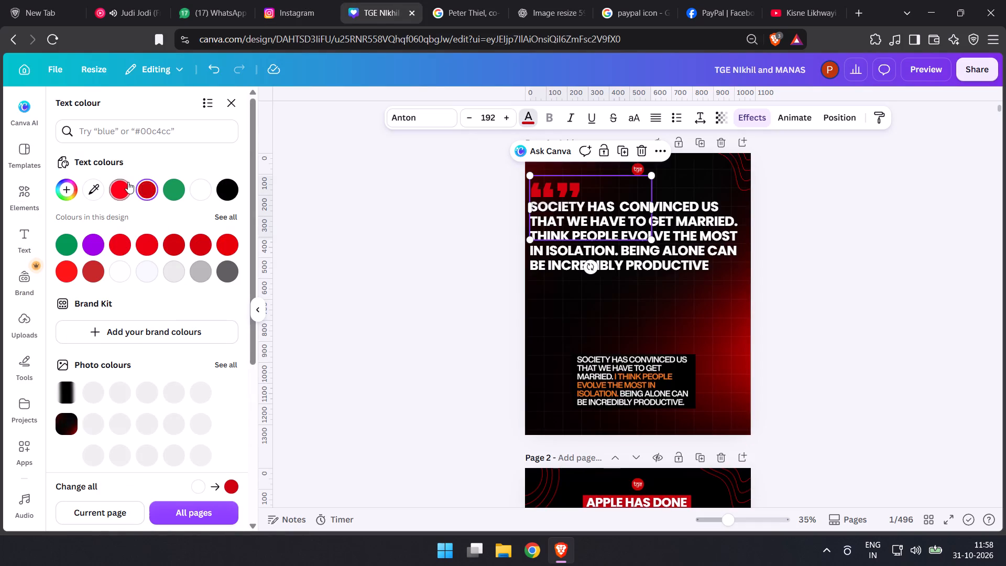
{"action": "double_click", "coordinate": [345, 242]}
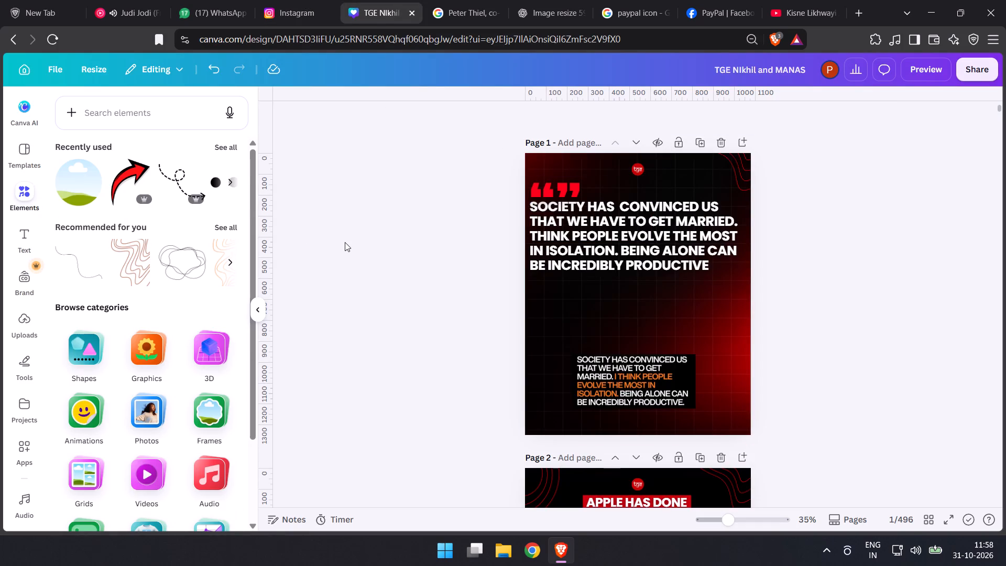
Enlarge the red quotation marks to a font size of 240 and nudge them up clear of the headline.
{"action": "left_click", "coordinate": [550, 190]}
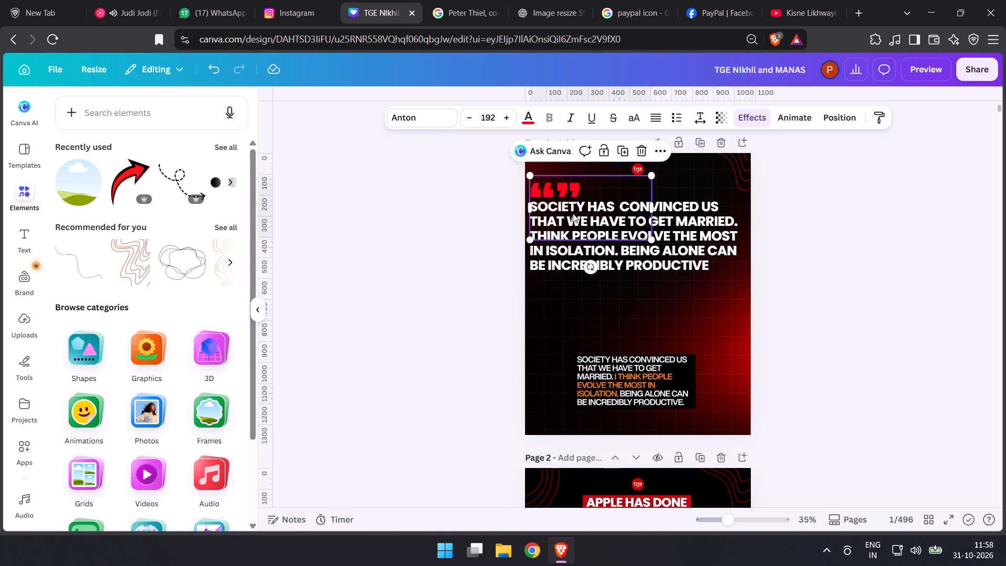
{"action": "left_click_drag", "start_coordinate": [556, 194], "coordinate": [556, 189]}
{"action": "left_click_drag", "start_coordinate": [652, 237], "coordinate": [655, 243]}
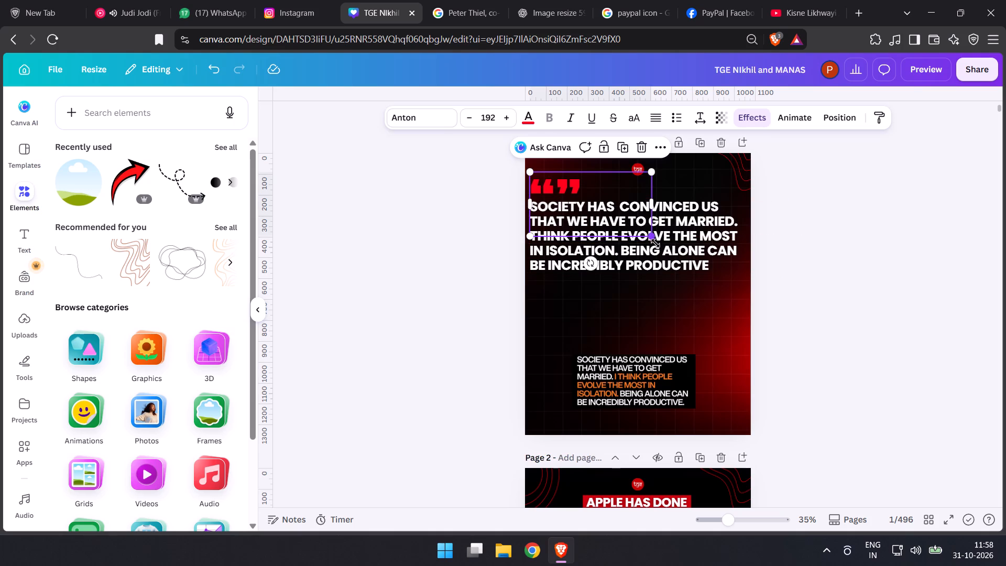
{"action": "left_click_drag", "start_coordinate": [655, 243], "coordinate": [682, 255]}
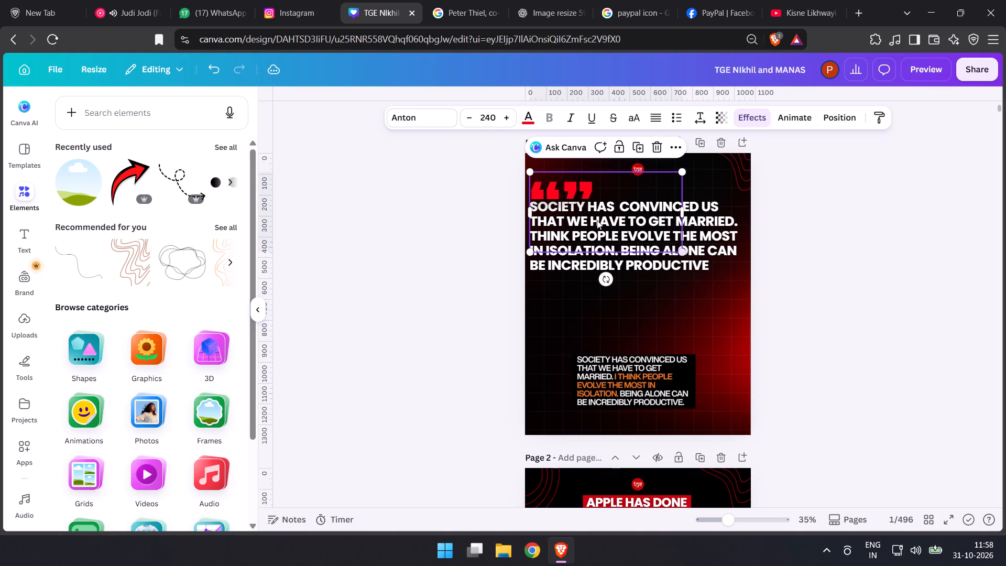
{"action": "left_click", "coordinate": [564, 198]}
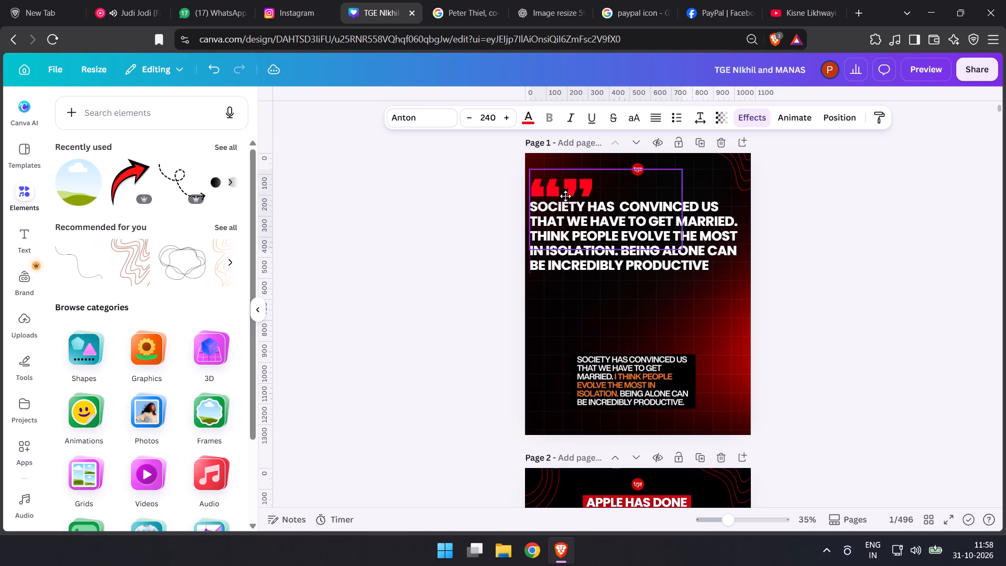
{"action": "left_click", "coordinate": [353, 251]}
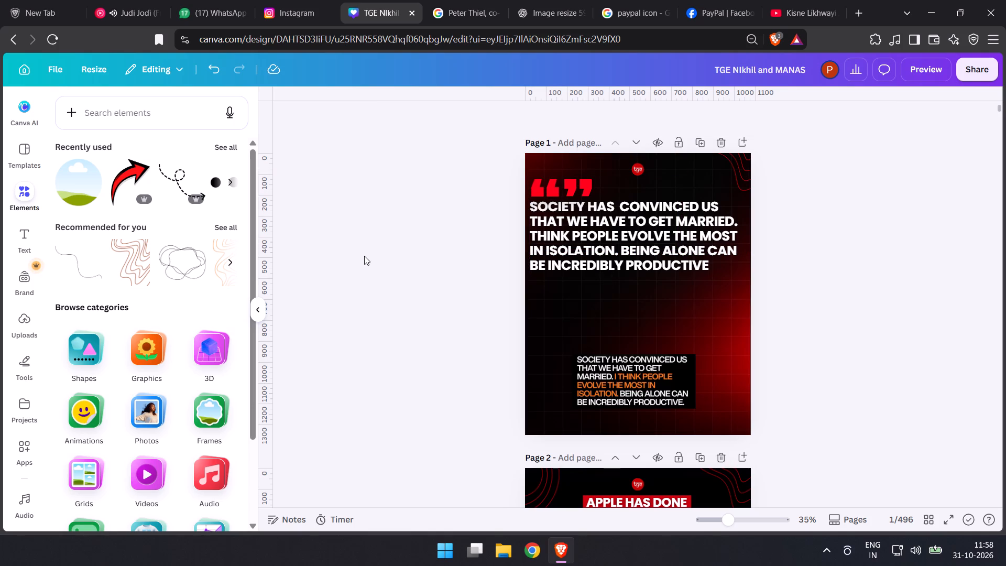
Copy the red wavy-line graphic from page 2's top-left corner onto page 1 and send it backward one layer.
{"action": "scroll", "coordinate": [430, 250], "scroll_direction": "up", "scroll_amount": 9}
{"action": "scroll", "coordinate": [560, 398], "scroll_direction": "down", "scroll_amount": 2}
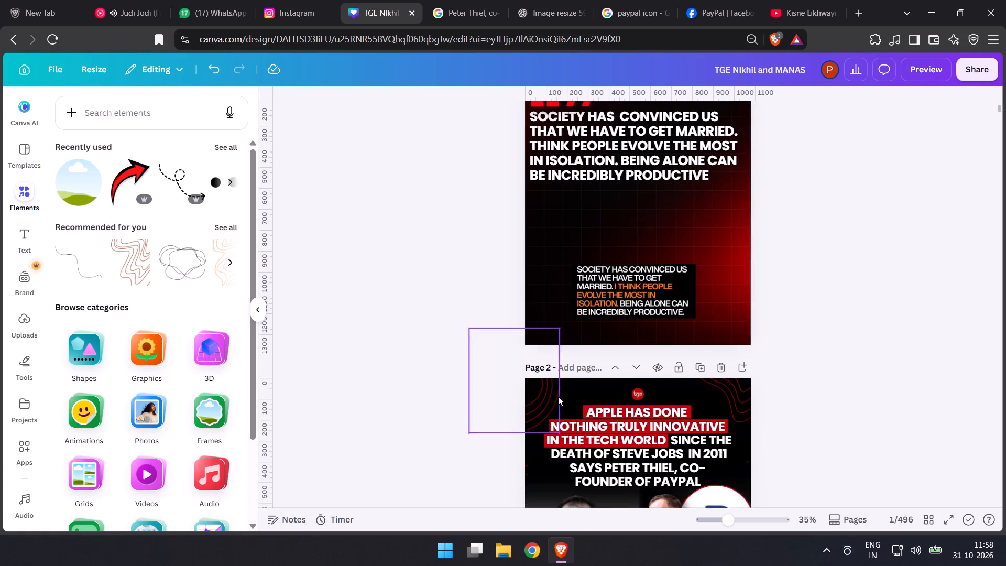
{"action": "left_click", "coordinate": [536, 364]}
{"action": "key", "text": "ctrl+c"}
{"action": "scroll", "coordinate": [536, 364], "scroll_direction": "up", "scroll_amount": 5}
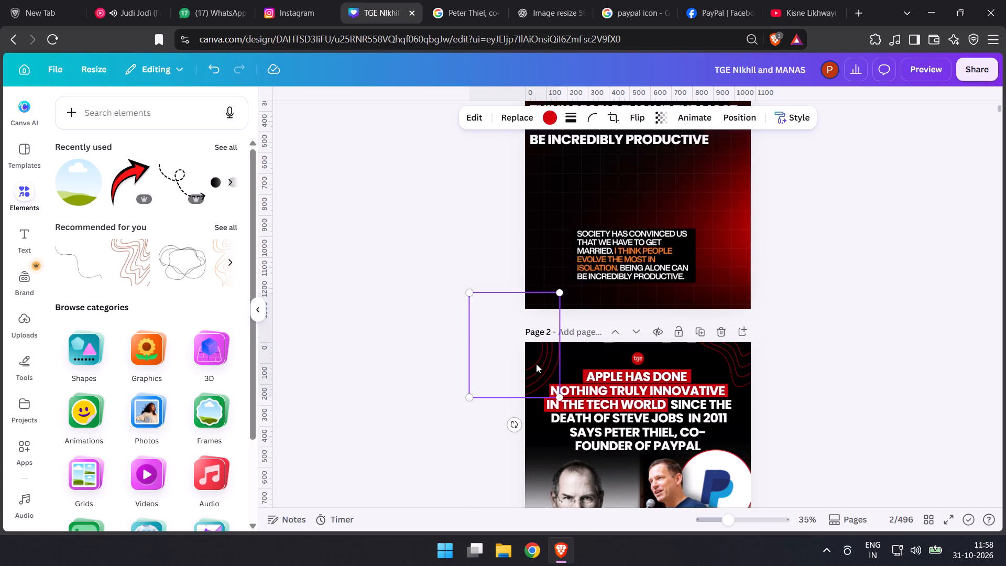
{"action": "scroll", "coordinate": [536, 364], "scroll_direction": "up", "scroll_amount": 2}
{"action": "left_click", "coordinate": [546, 160]}
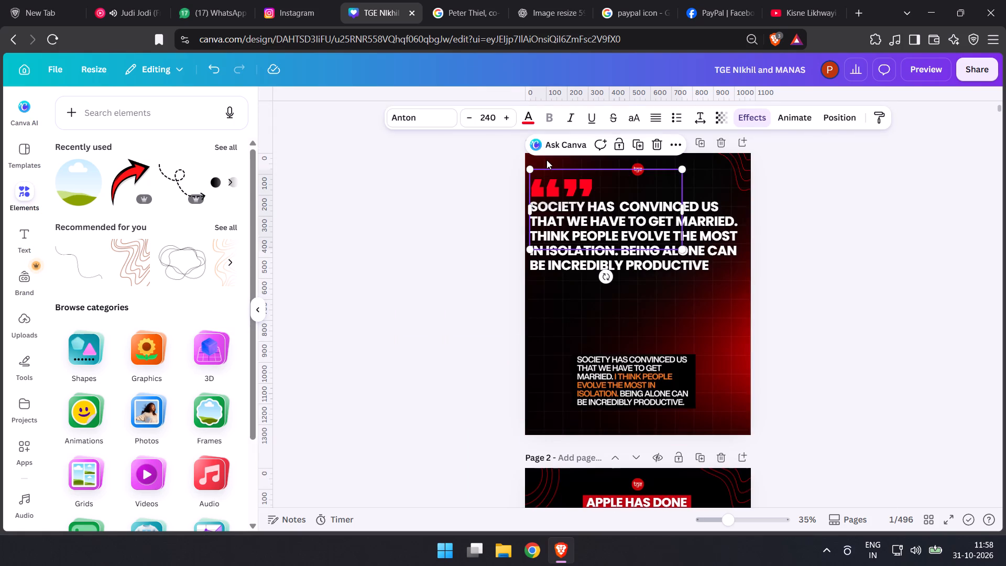
{"action": "key", "text": "ctrl+v"}
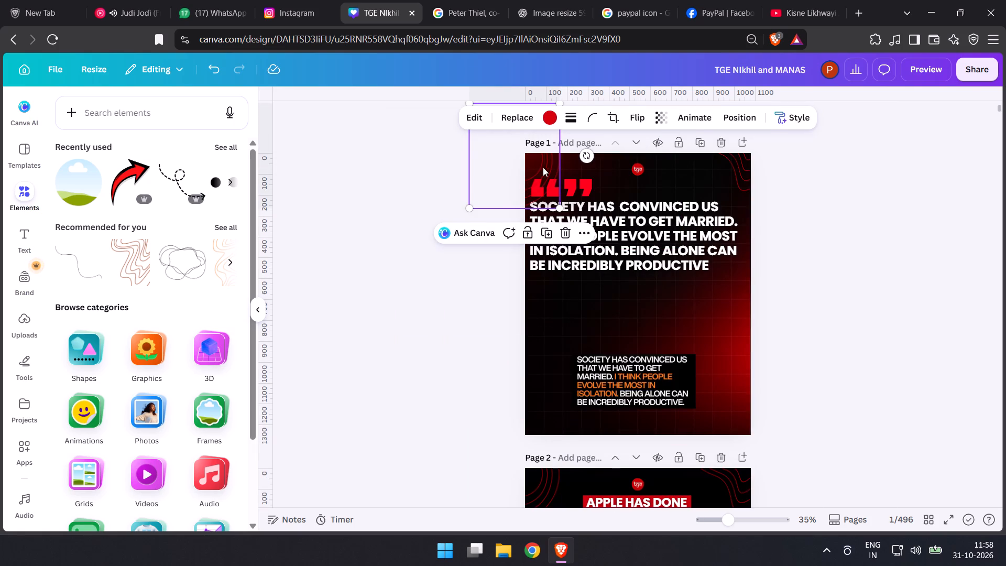
{"action": "key", "text": "ctrl+bracketleft"}
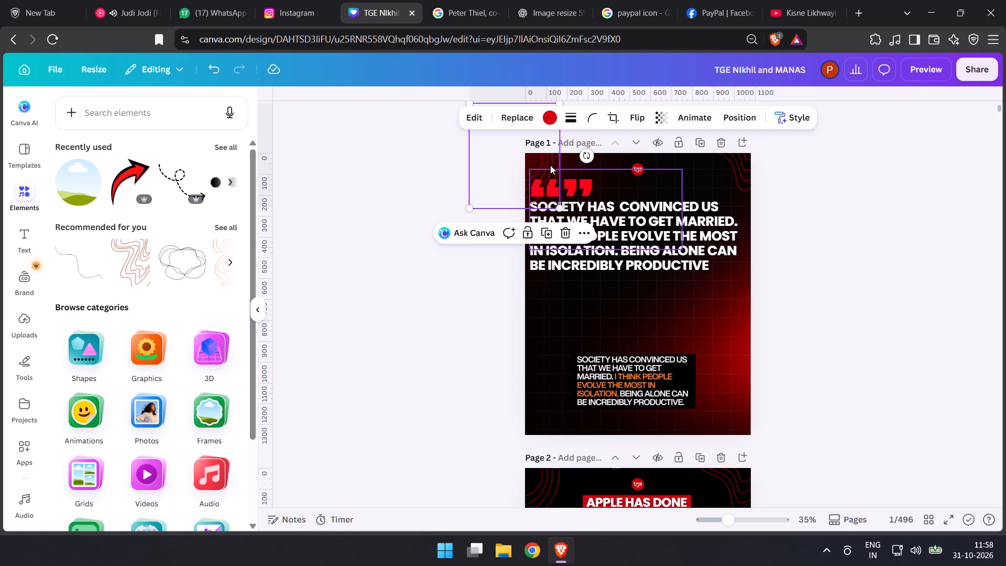
{"action": "double_click", "coordinate": [423, 294]}
Apply the Echo text effect to the red quotation marks.
{"action": "left_click", "coordinate": [576, 192]}
{"action": "left_click", "coordinate": [741, 119]}
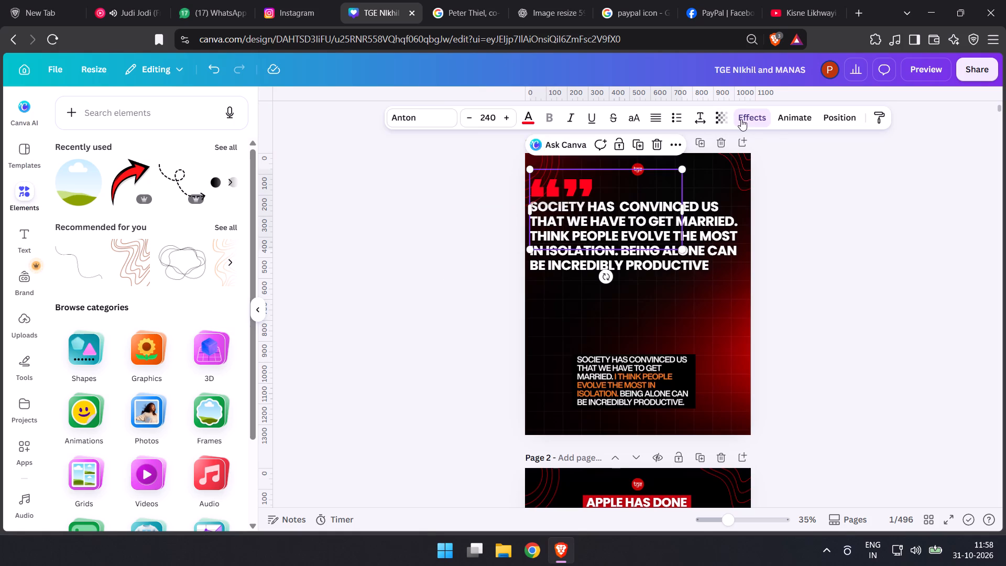
{"action": "scroll", "coordinate": [74, 352], "scroll_direction": "down", "scroll_amount": 2}
{"action": "scroll", "coordinate": [74, 352], "scroll_direction": "up", "scroll_amount": 1}
{"action": "scroll", "coordinate": [74, 352], "scroll_direction": "down", "scroll_amount": 1}
{"action": "scroll", "coordinate": [74, 352], "scroll_direction": "up", "scroll_amount": 2}
{"action": "scroll", "coordinate": [74, 352], "scroll_direction": "down", "scroll_amount": 1}
{"action": "scroll", "coordinate": [74, 352], "scroll_direction": "up", "scroll_amount": 1}
{"action": "scroll", "coordinate": [74, 352], "scroll_direction": "down", "scroll_amount": 1}
{"action": "scroll", "coordinate": [74, 352], "scroll_direction": "up", "scroll_amount": 2}
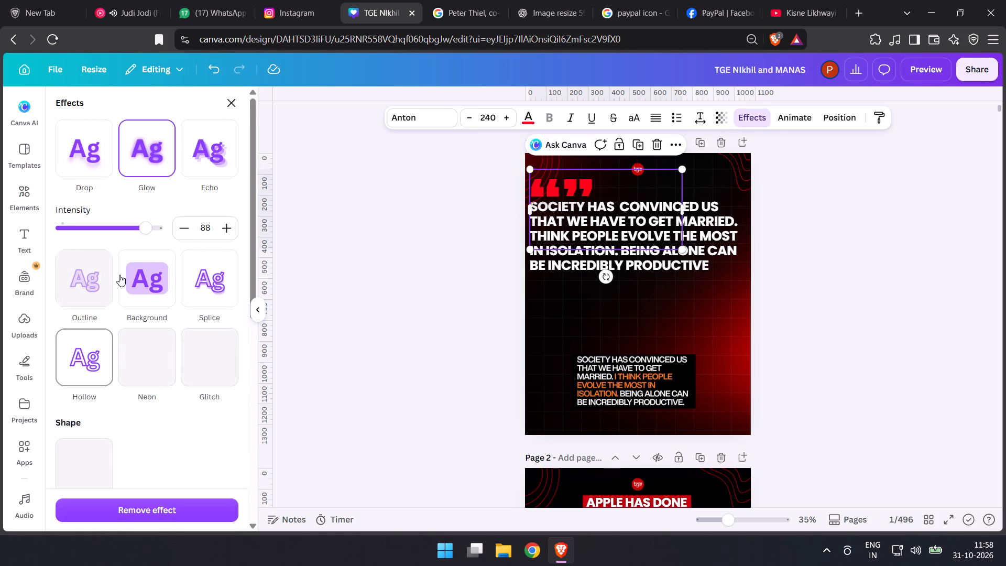
{"action": "left_click", "coordinate": [195, 151]}
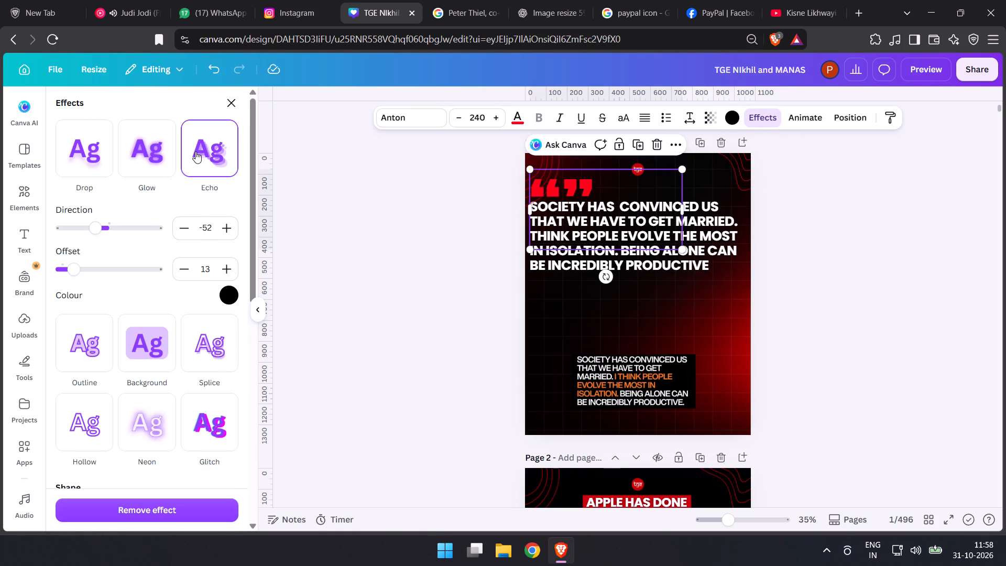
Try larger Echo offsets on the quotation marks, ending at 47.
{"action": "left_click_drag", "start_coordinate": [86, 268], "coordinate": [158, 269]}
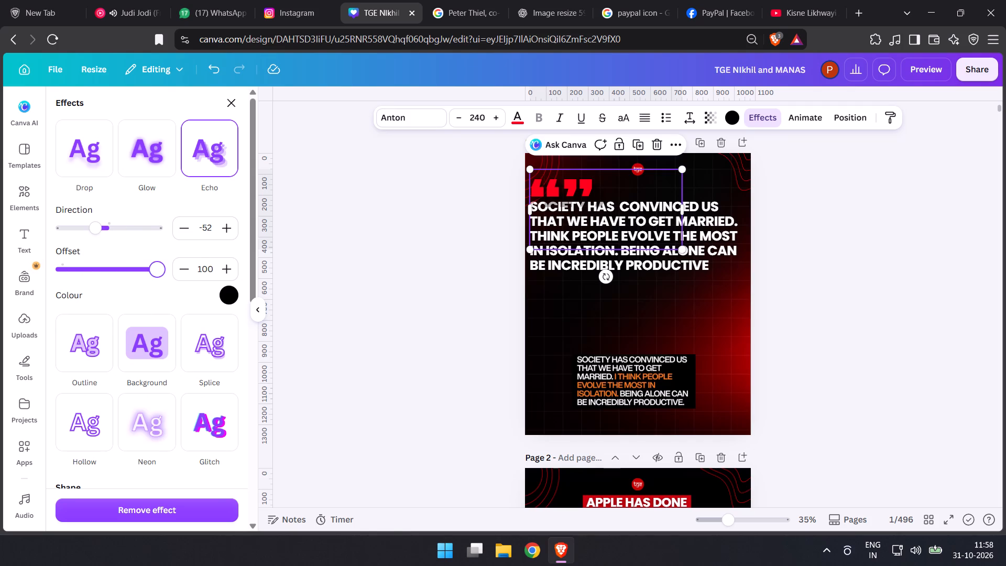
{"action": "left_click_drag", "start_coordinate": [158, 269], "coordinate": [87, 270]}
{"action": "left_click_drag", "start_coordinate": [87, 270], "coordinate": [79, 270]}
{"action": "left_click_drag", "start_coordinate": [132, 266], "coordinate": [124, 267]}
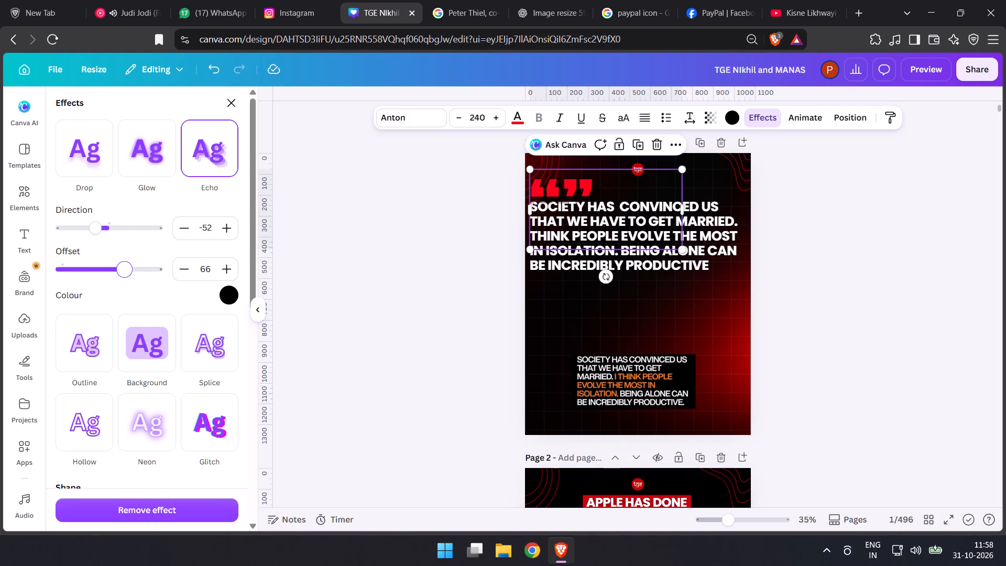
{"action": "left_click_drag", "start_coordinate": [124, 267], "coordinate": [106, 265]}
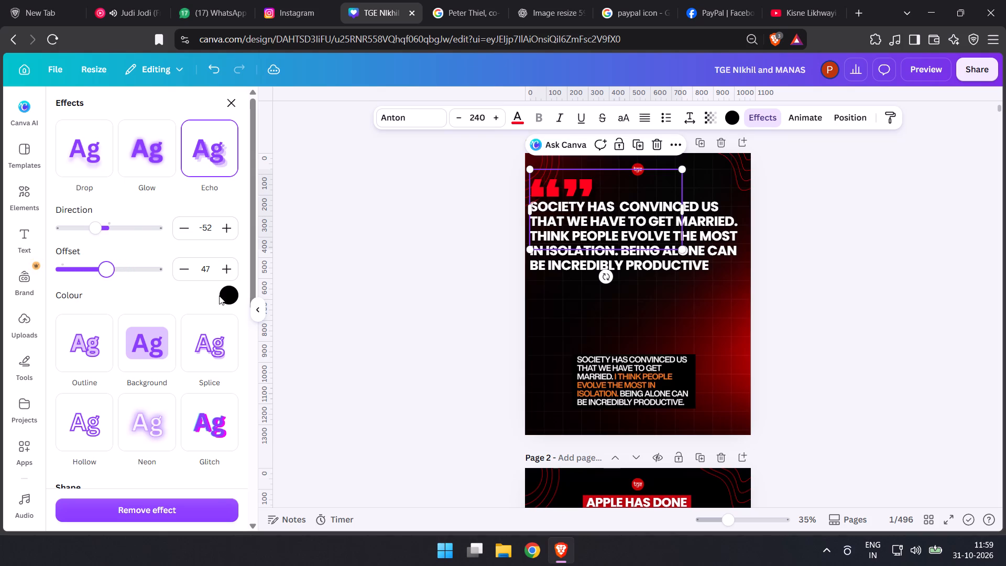
Set the Echo effect's colour to white.
{"action": "left_click", "coordinate": [219, 296]}
{"action": "left_click", "coordinate": [228, 298]}
{"action": "left_click", "coordinate": [115, 391]}
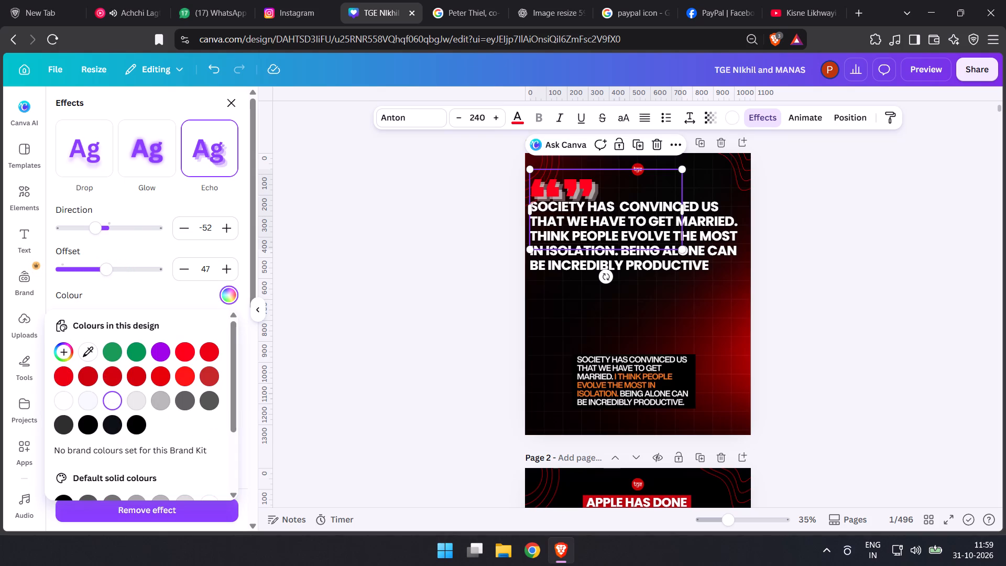
Reduce the Echo offset of the quotation marks to 7.
{"action": "left_click_drag", "start_coordinate": [105, 276], "coordinate": [73, 274]}
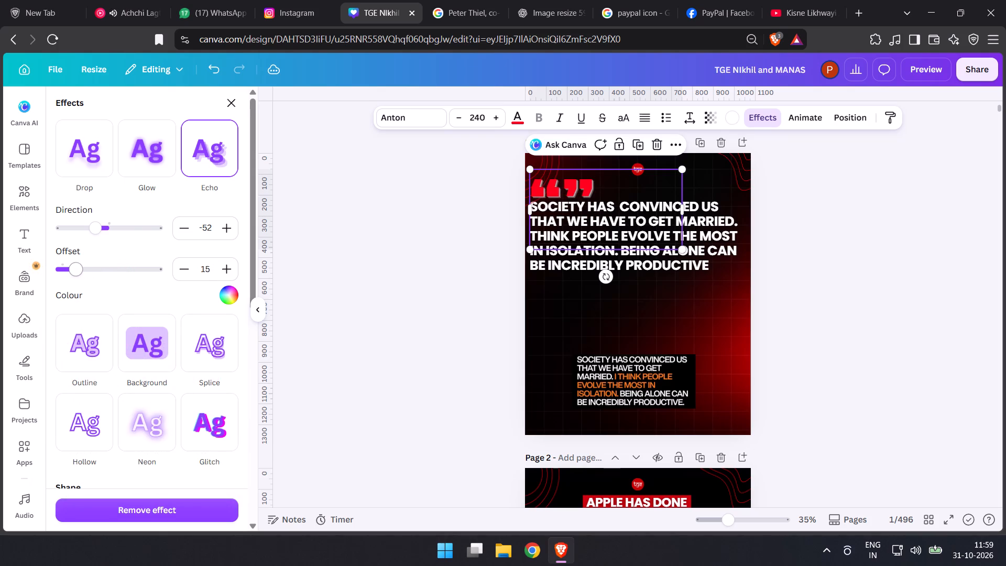
{"action": "left_click_drag", "start_coordinate": [73, 274], "coordinate": [64, 273]}
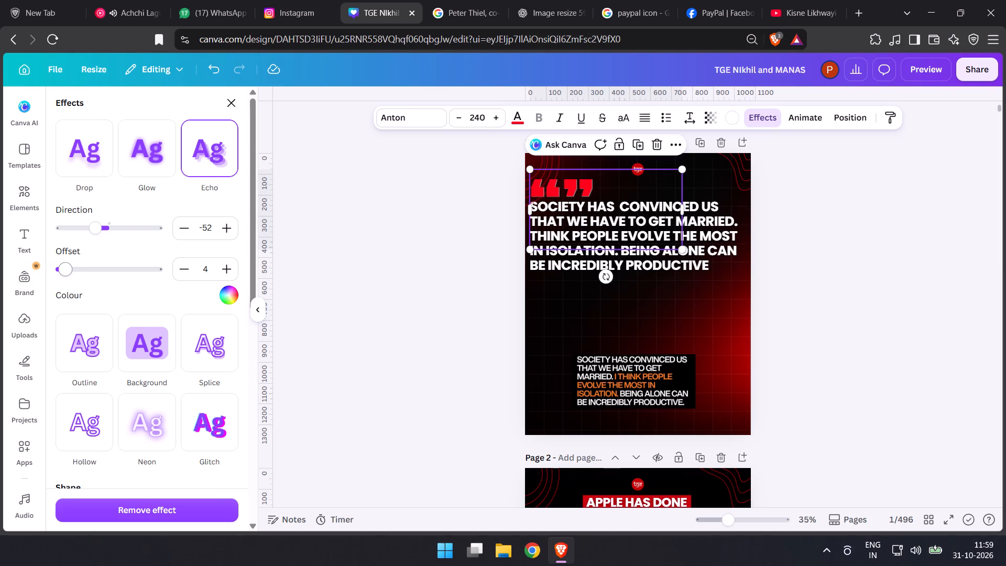
{"action": "left_click_drag", "start_coordinate": [64, 273], "coordinate": [68, 274]}
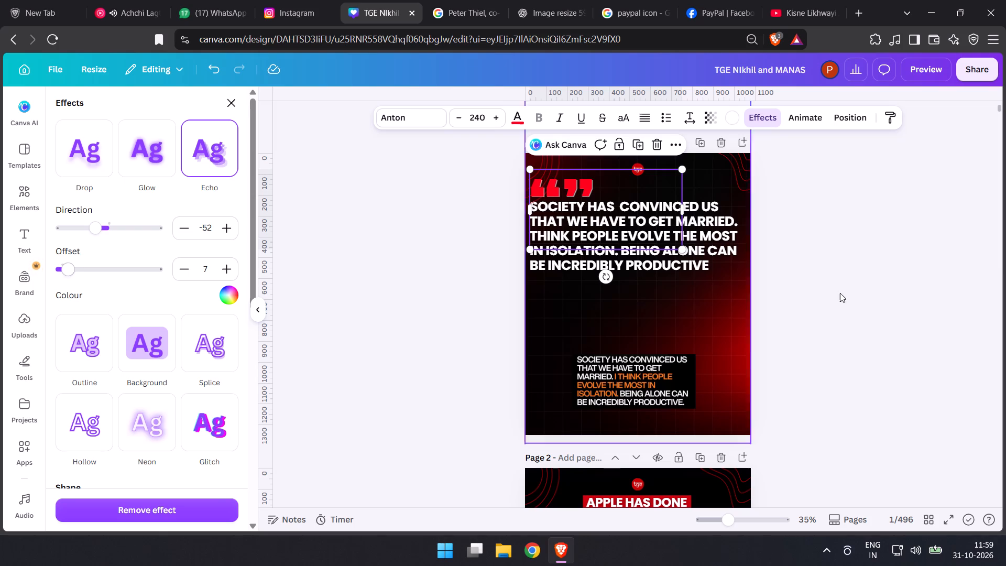
{"action": "triple_click", "coordinate": [879, 284]}
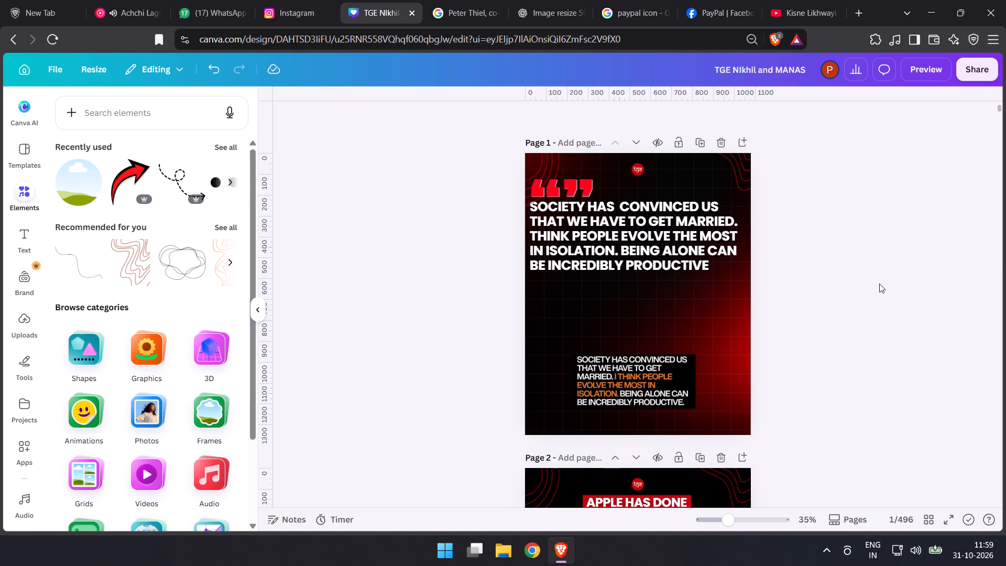
Send the red wavy-line graphic in page 1's top-left corner backward one layer.
{"action": "left_click", "coordinate": [550, 154]}
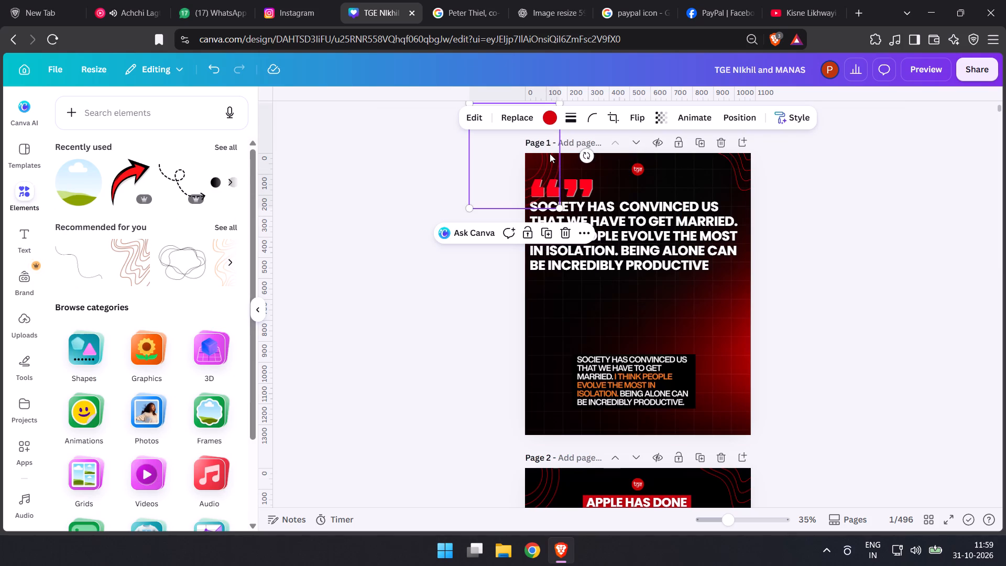
{"action": "key", "text": "ctrl+bracketleft"}
{"action": "double_click", "coordinate": [422, 363]}
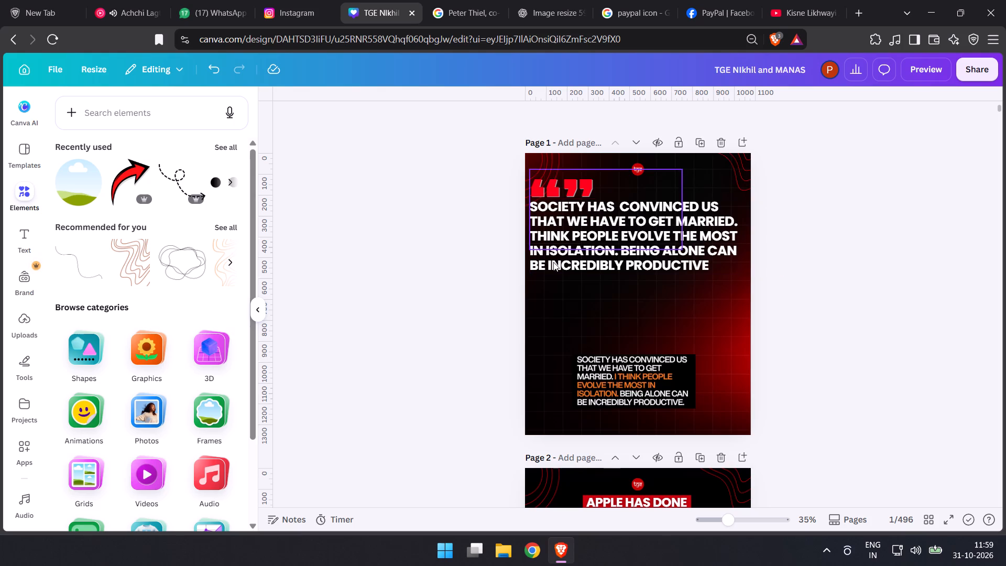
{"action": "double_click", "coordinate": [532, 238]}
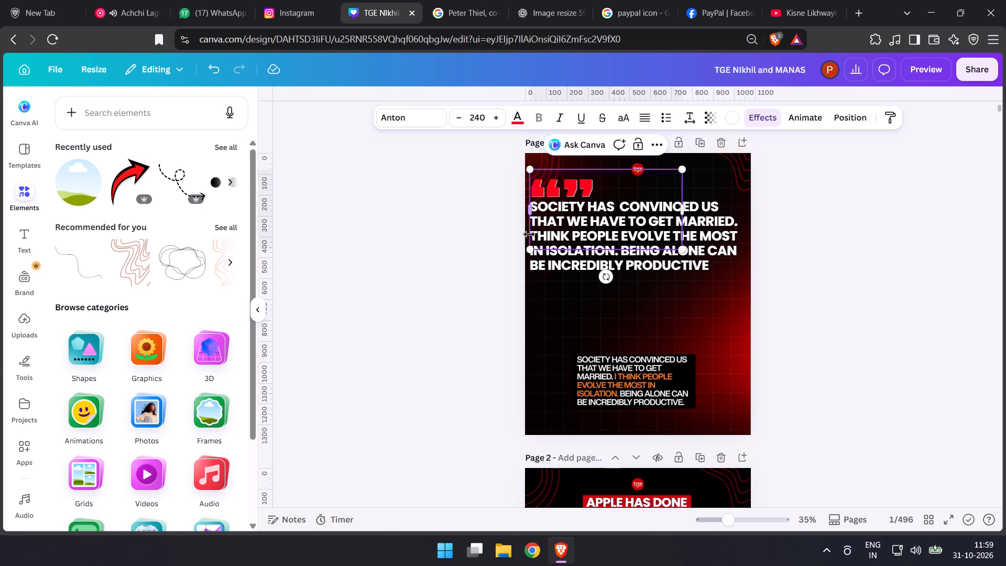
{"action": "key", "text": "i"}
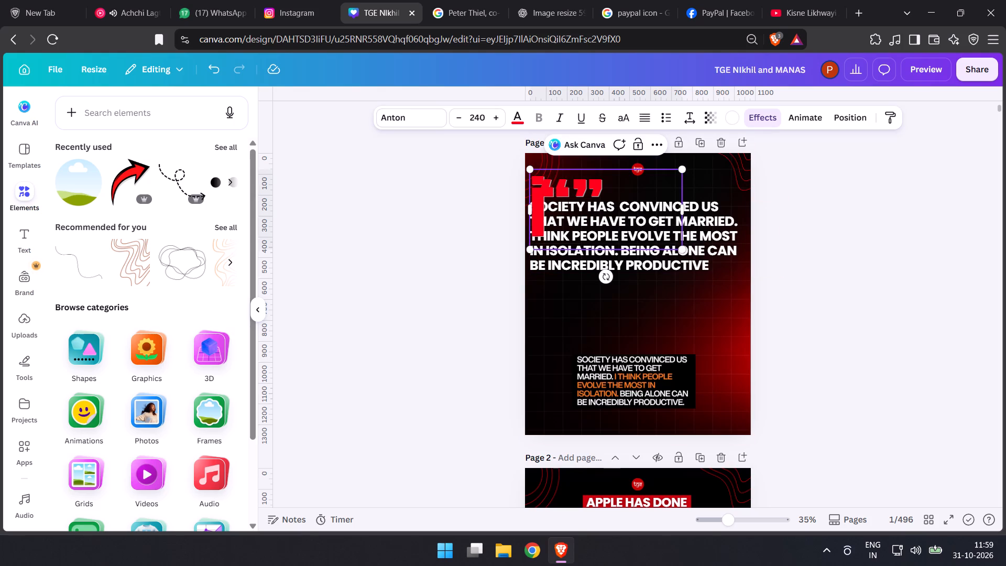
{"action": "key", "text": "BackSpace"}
Move the headline clear of the quotation marks and insert the word "I" before "THINK PEOPLE EVOLVE".
{"action": "left_click", "coordinate": [544, 269]}
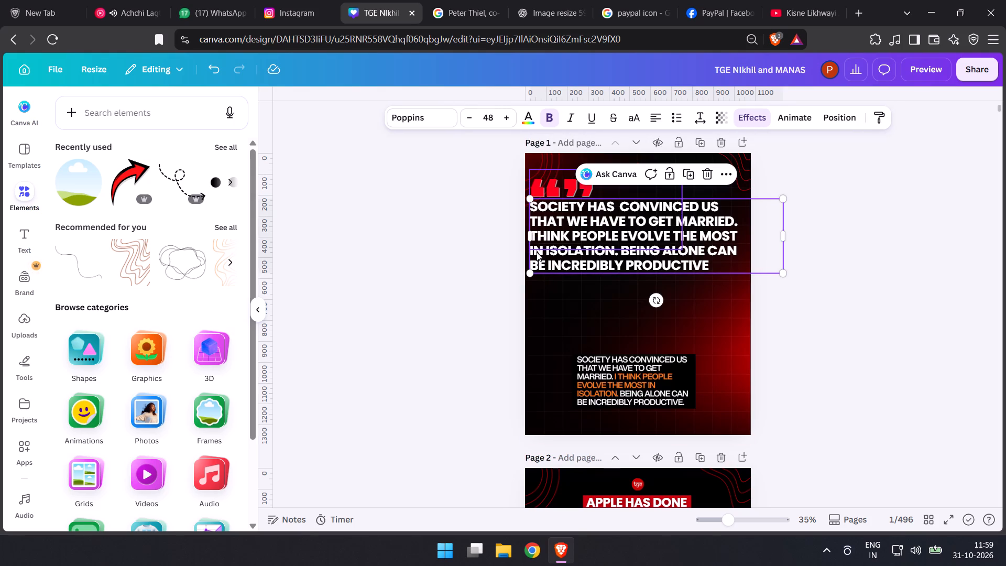
{"action": "left_click_drag", "start_coordinate": [576, 207], "coordinate": [612, 235]}
{"action": "left_click", "coordinate": [575, 266]}
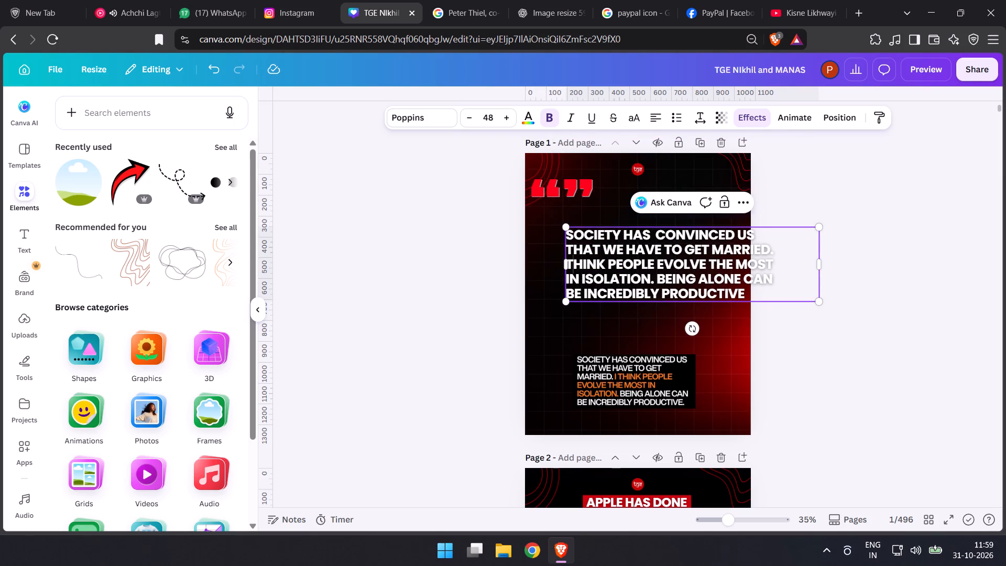
{"action": "key", "text": "Left"}
{"action": "type", "text": "i"}
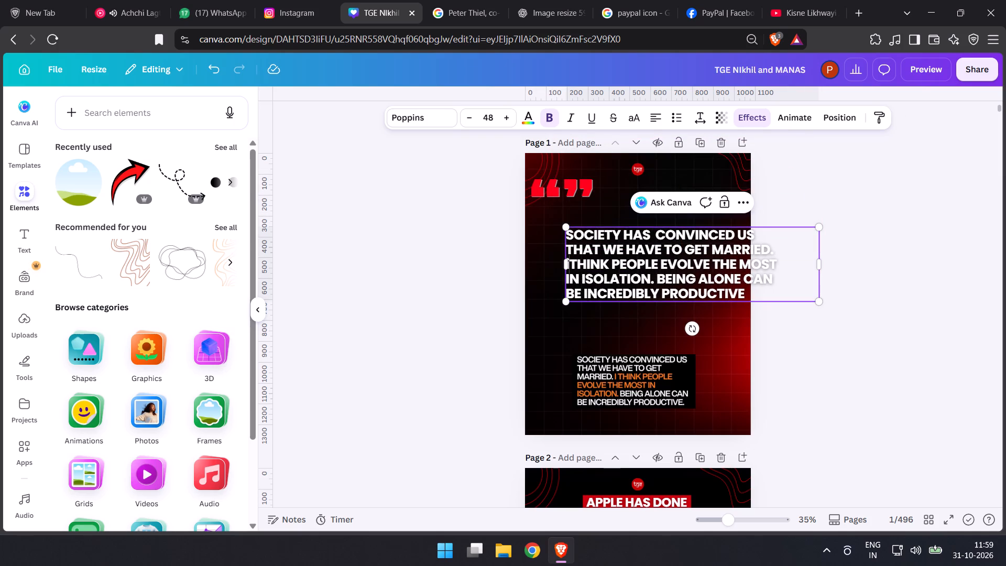
{"action": "key", "text": "space"}
{"action": "key", "text": "BackSpace"}
{"action": "key", "text": "BackSpace"}
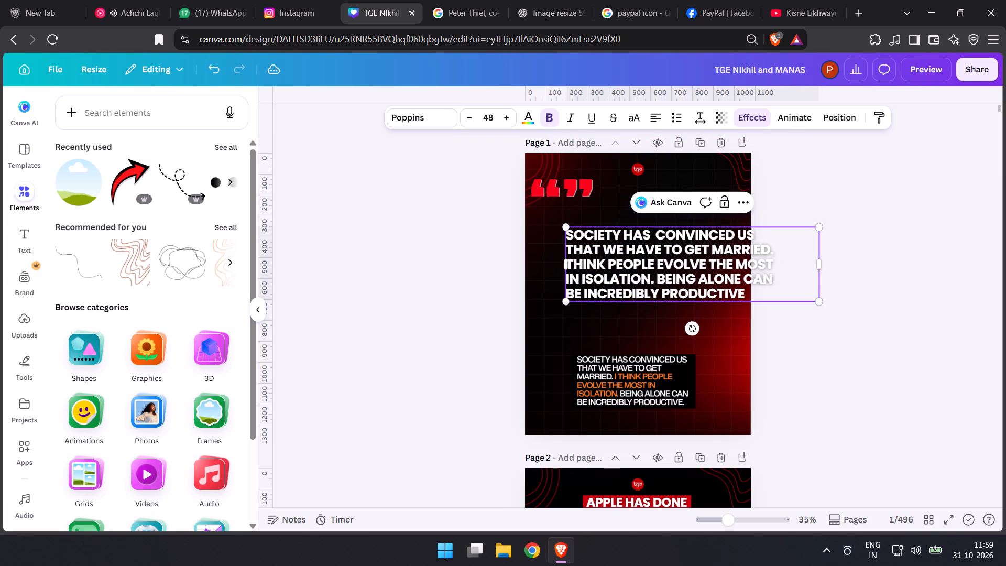
{"action": "type", "text": "I"}
{"action": "key", "text": "space"}
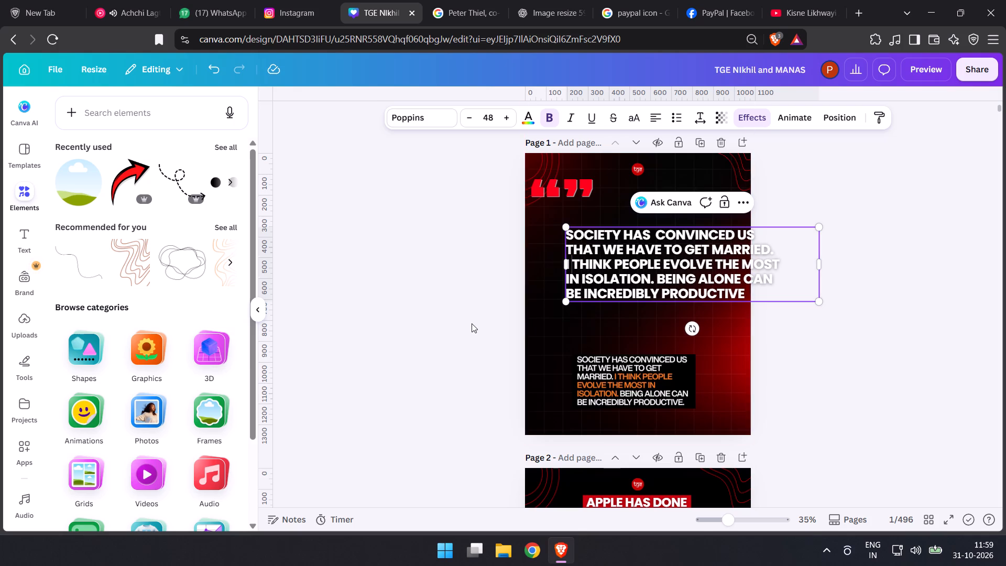
{"action": "left_click", "coordinate": [472, 323]}
Move the headline back directly beneath the quotation marks, slightly inset from page 1's left edge.
{"action": "left_click_drag", "start_coordinate": [625, 275], "coordinate": [592, 254]}
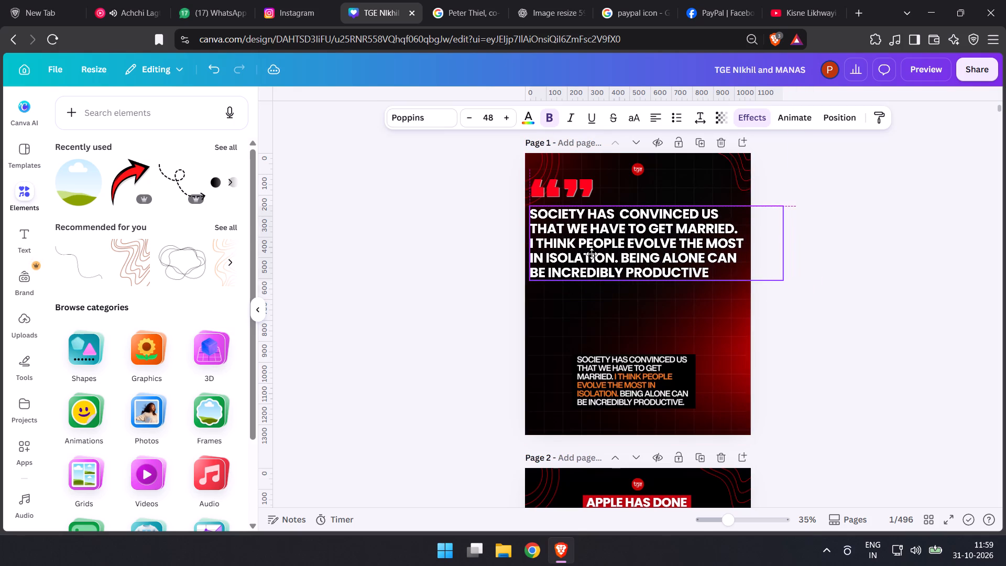
{"action": "left_click_drag", "start_coordinate": [592, 254], "coordinate": [592, 247]}
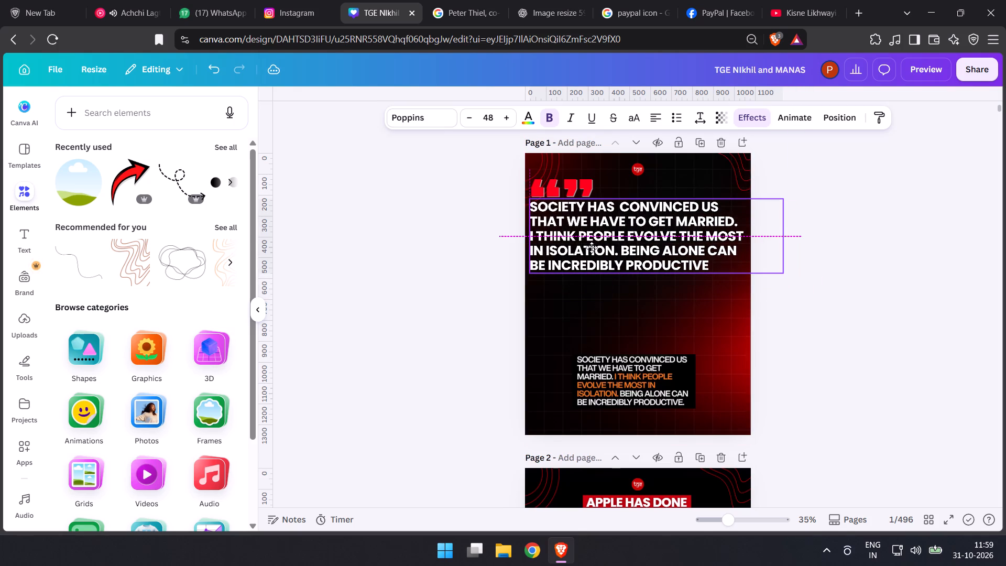
{"action": "left_click_drag", "start_coordinate": [592, 247], "coordinate": [593, 250]}
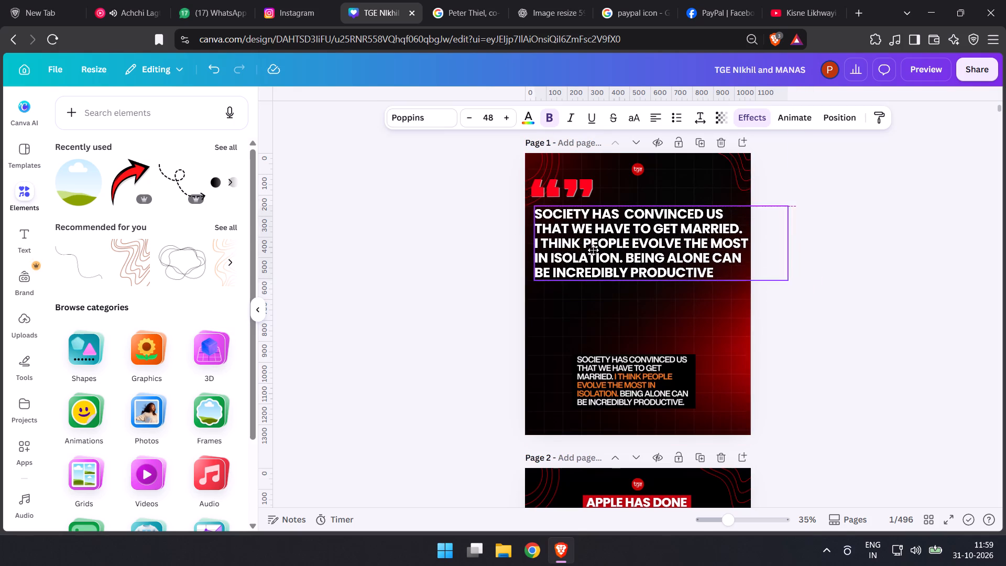
{"action": "left_click_drag", "start_coordinate": [593, 250], "coordinate": [592, 248]}
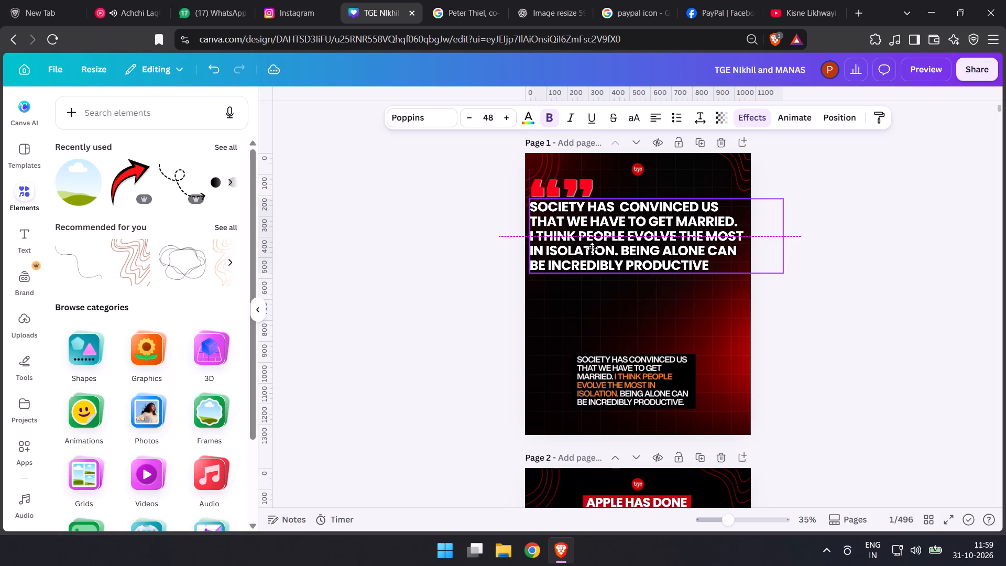
{"action": "left_click_drag", "start_coordinate": [592, 248], "coordinate": [593, 248]}
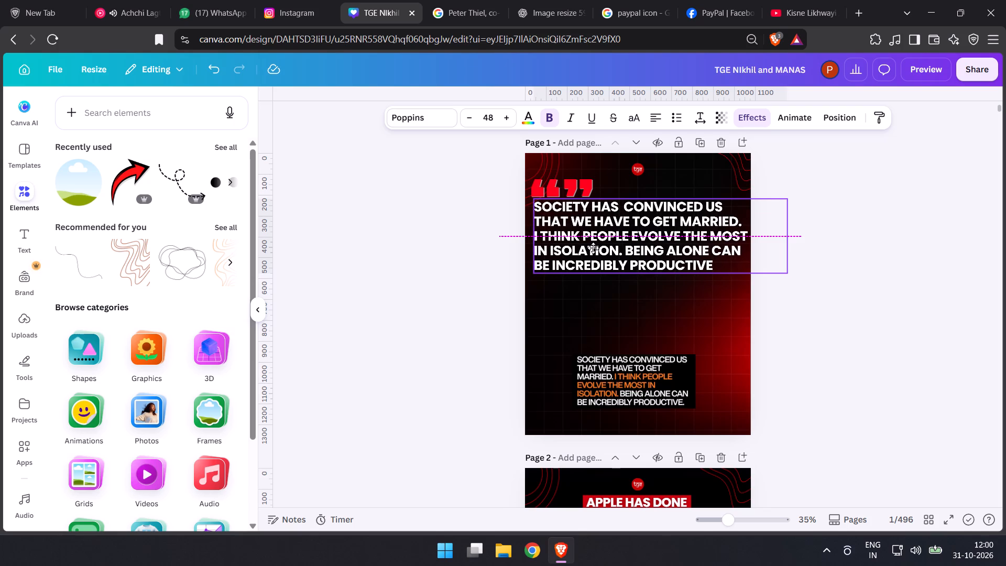
{"action": "left_click_drag", "start_coordinate": [593, 248], "coordinate": [593, 248]}
{"action": "left_click", "coordinate": [473, 263]}
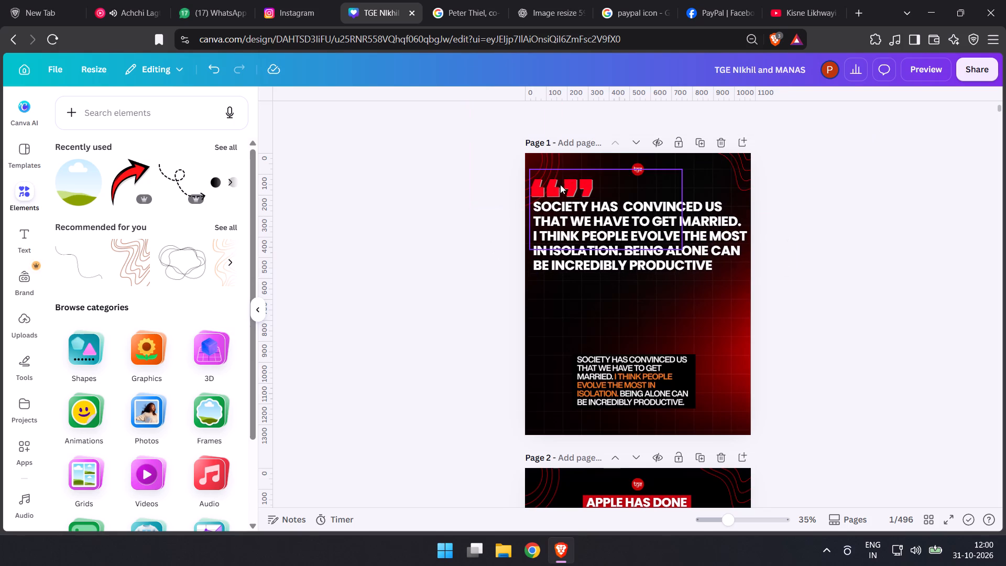
Shift the red quotation marks slightly right to line up with the headline's left edge.
{"action": "left_click", "coordinate": [559, 184]}
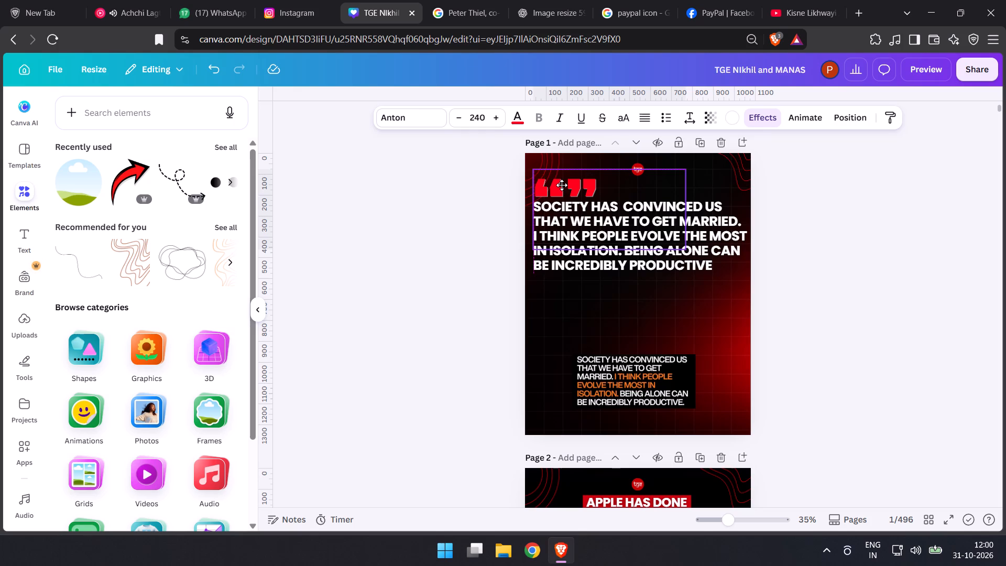
{"action": "left_click", "coordinate": [424, 264]}
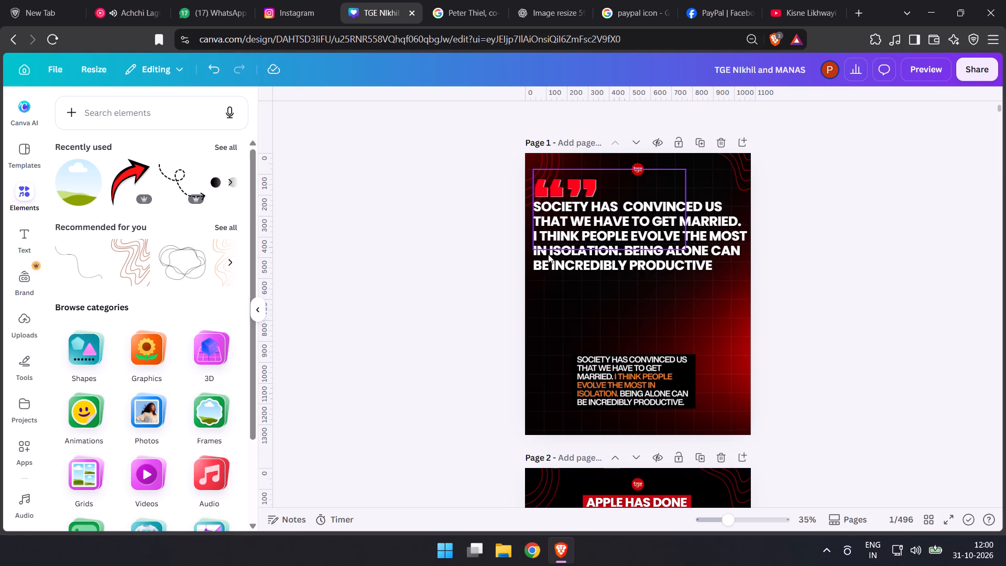
Colour the headline phrase "I THINK PEOPLE EVOLVE THE MOST IN ISOLATION" bright red.
{"action": "double_click", "coordinate": [533, 234]}
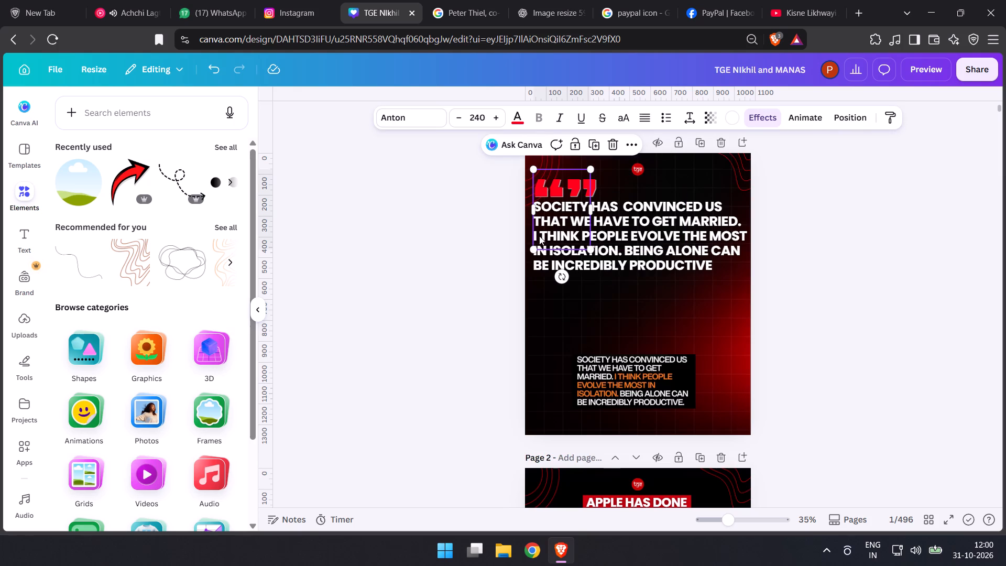
{"action": "left_click", "coordinate": [540, 235]}
{"action": "double_click", "coordinate": [618, 237]}
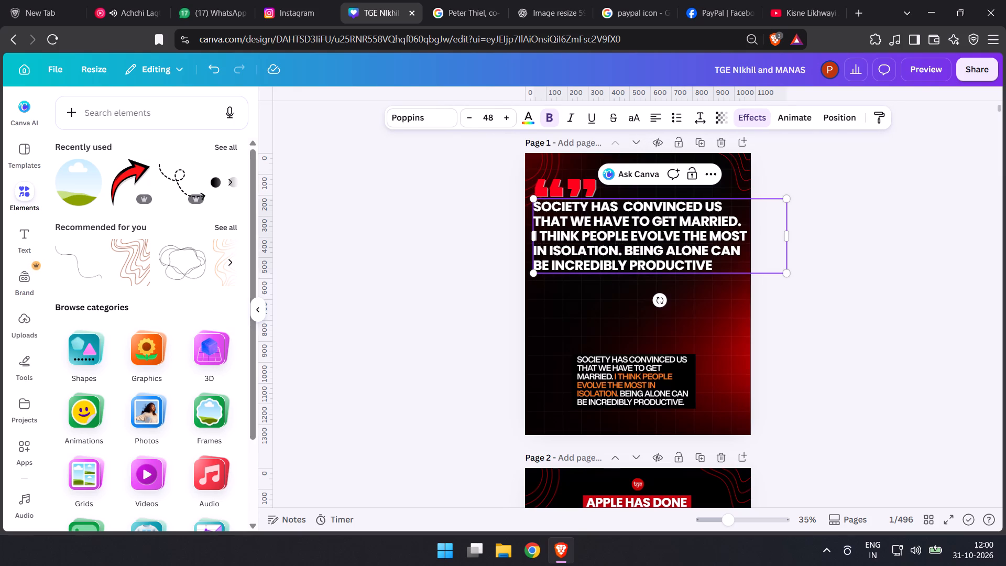
{"action": "left_click_drag", "start_coordinate": [620, 253], "coordinate": [534, 236]}
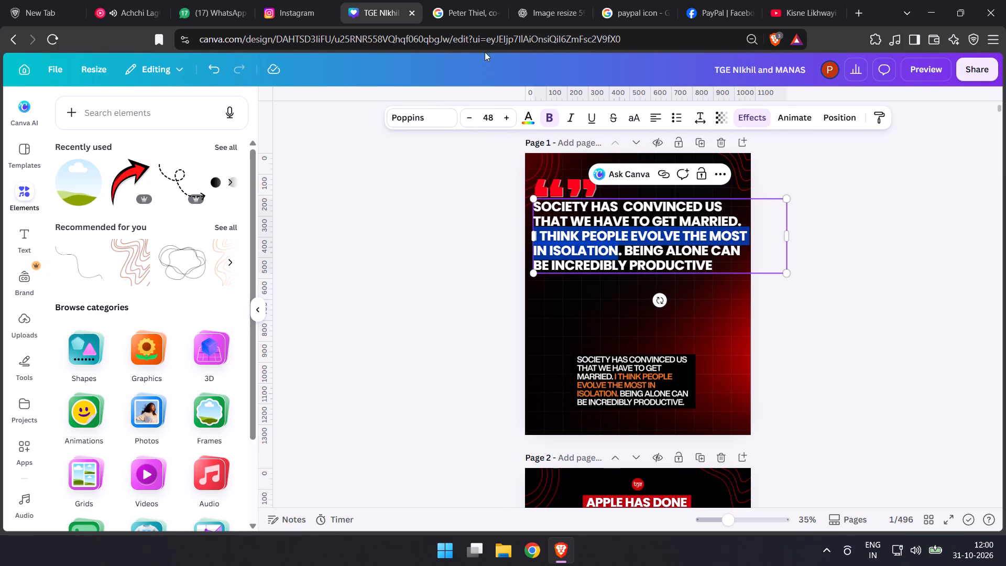
{"action": "left_click", "coordinate": [524, 128]}
{"action": "left_click", "coordinate": [526, 119]}
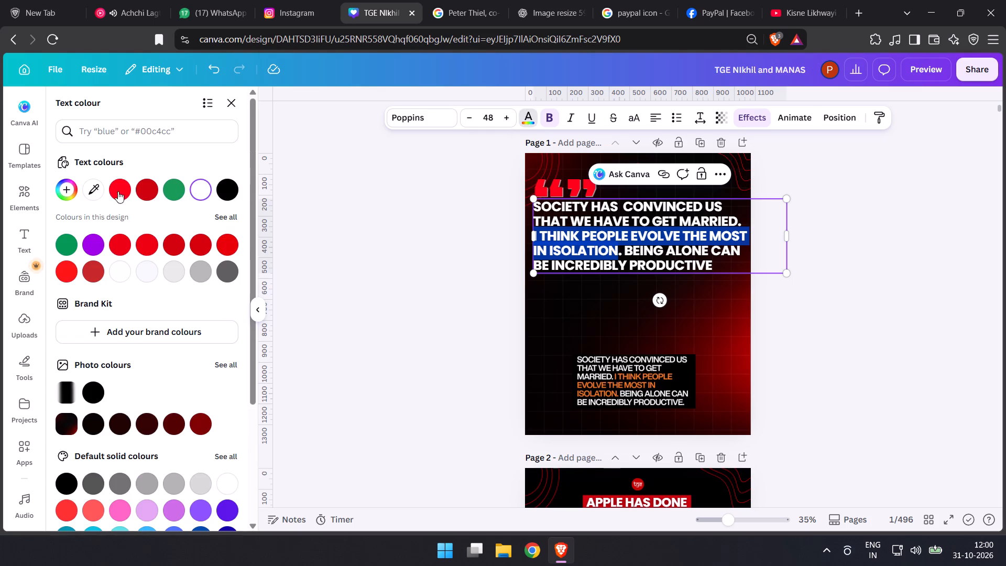
{"action": "left_click", "coordinate": [116, 190]}
{"action": "double_click", "coordinate": [367, 254]}
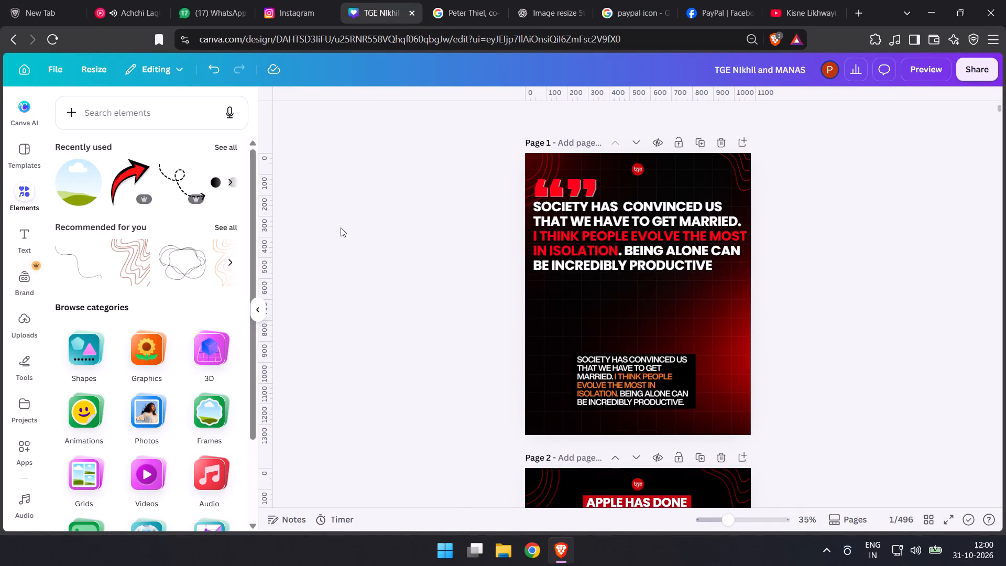
Add a full stop after "PRODUCTIVE" at the end of the headline.
{"action": "scroll", "coordinate": [341, 227], "scroll_direction": "down", "scroll_amount": 1}
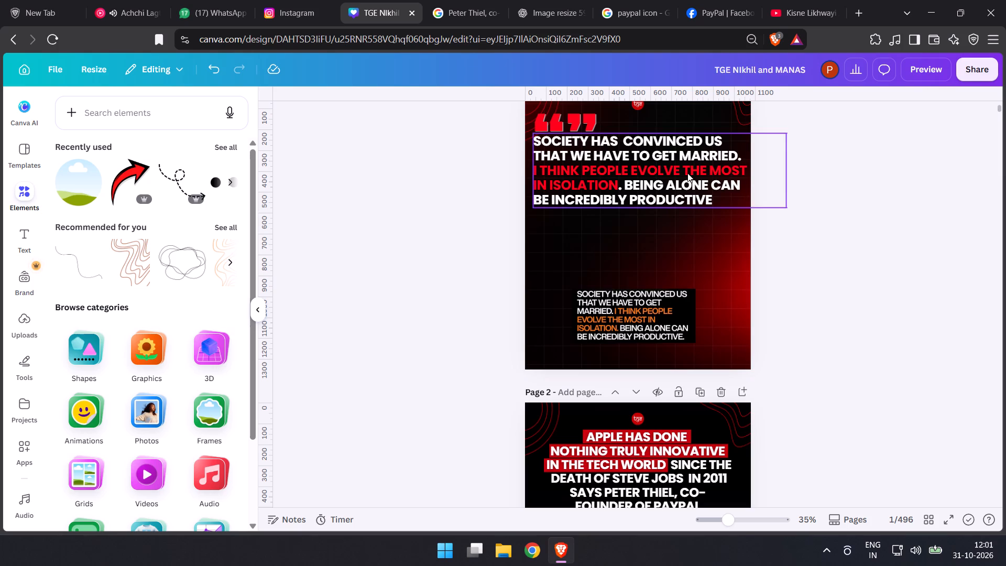
{"action": "left_click", "coordinate": [717, 188]}
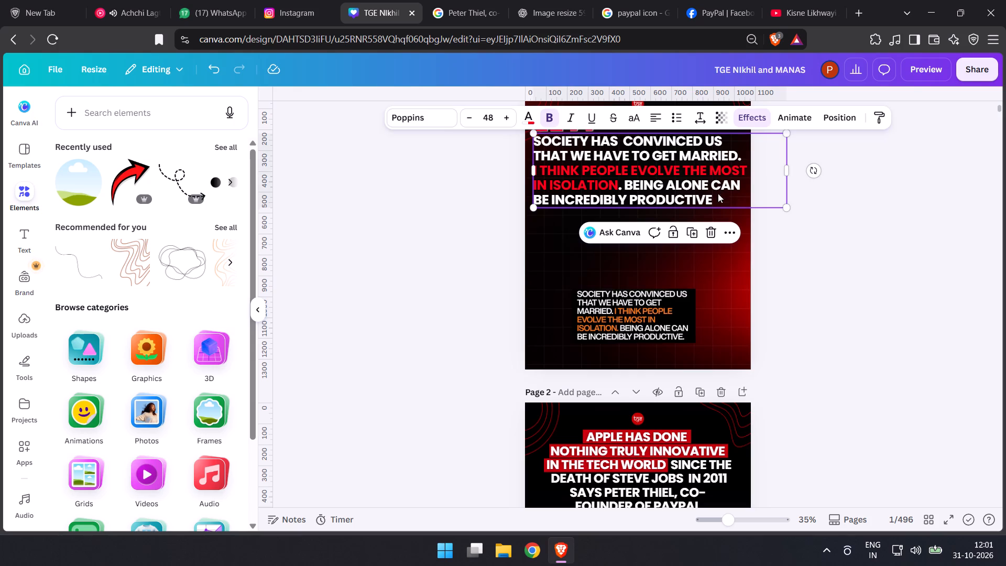
{"action": "left_click", "coordinate": [713, 197]}
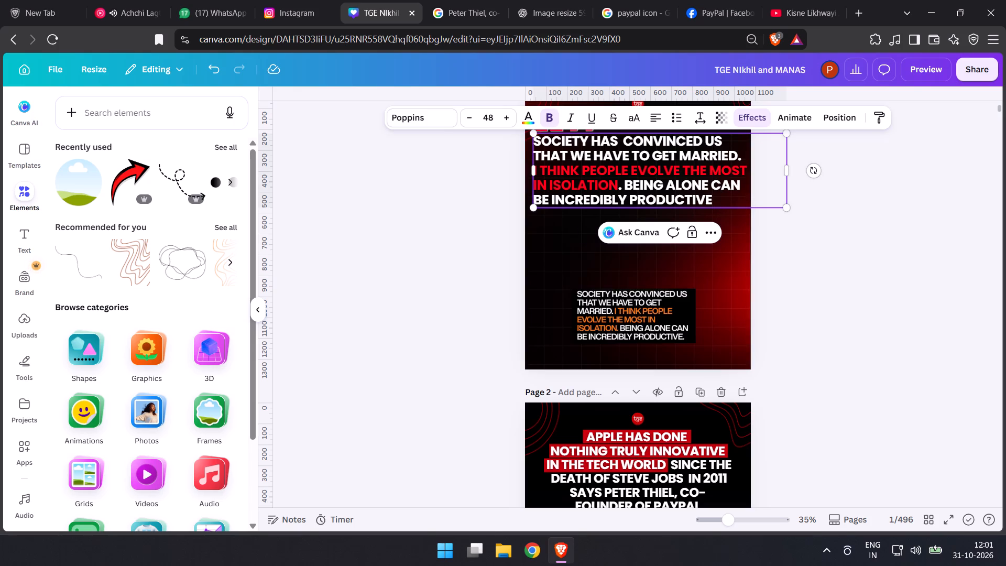
{"action": "key", "text": "period"}
{"action": "left_click", "coordinate": [896, 334]}
Move the small reference image of the quote text from the lower part of page 1 off the page's left side.
{"action": "scroll", "coordinate": [861, 307], "scroll_direction": "up", "scroll_amount": 1}
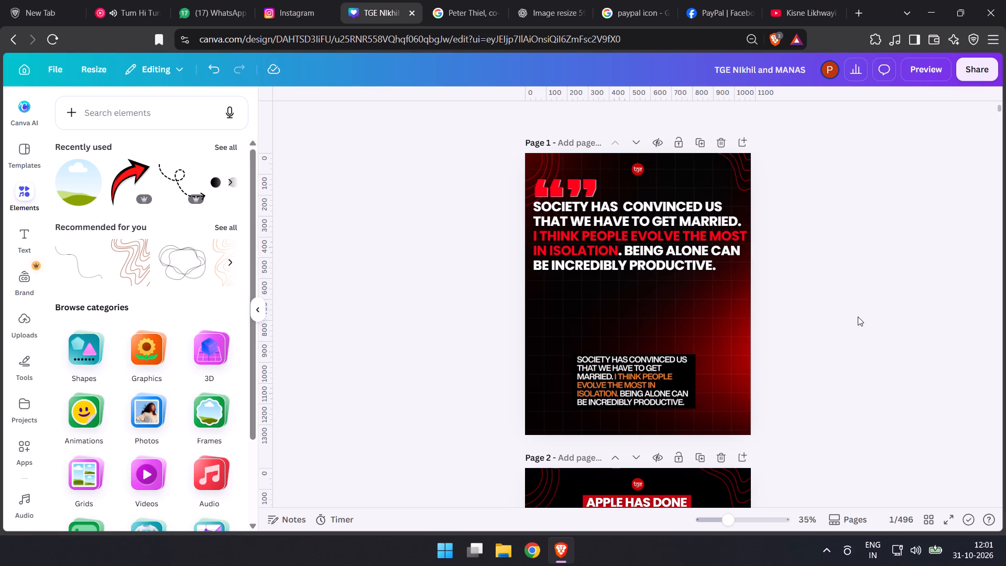
{"action": "left_click_drag", "start_coordinate": [641, 384], "coordinate": [617, 393]}
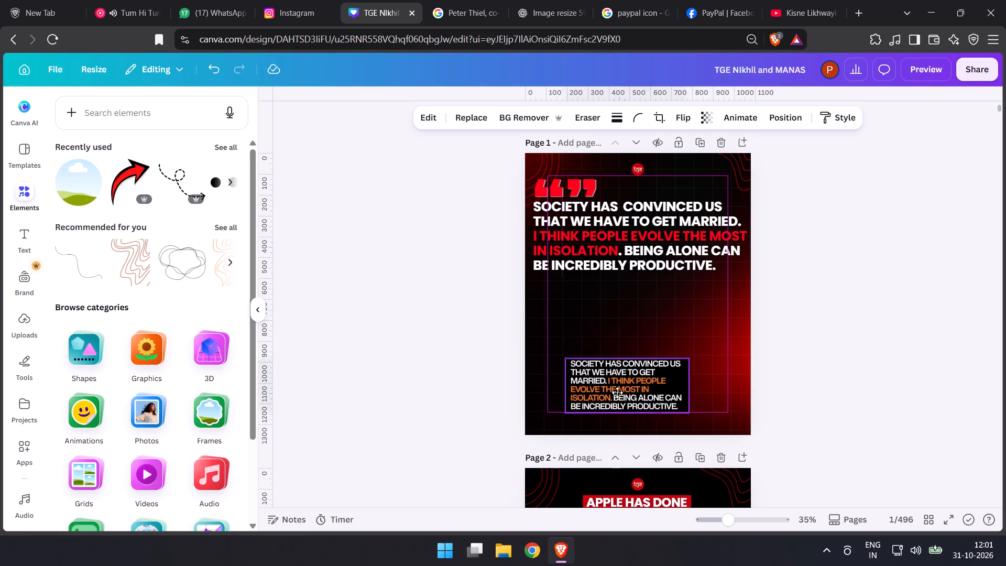
{"action": "left_click_drag", "start_coordinate": [617, 393], "coordinate": [613, 392]}
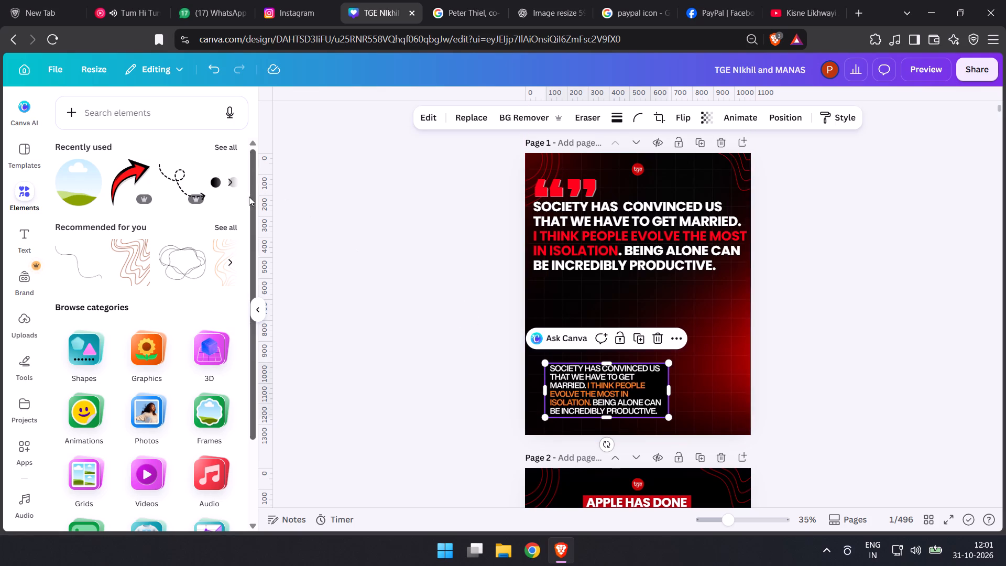
{"action": "left_click", "coordinate": [407, 307]}
{"action": "left_click_drag", "start_coordinate": [597, 399], "coordinate": [410, 352]}
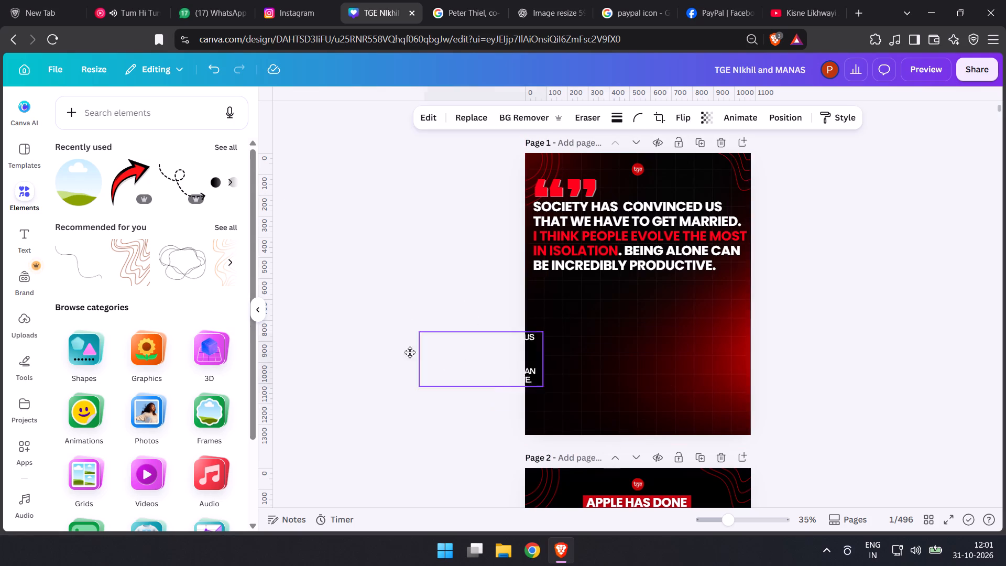
{"action": "left_click_drag", "start_coordinate": [410, 352], "coordinate": [388, 346]}
Leave the design and open a new browser tab.
{"action": "left_click", "coordinate": [546, 0]}
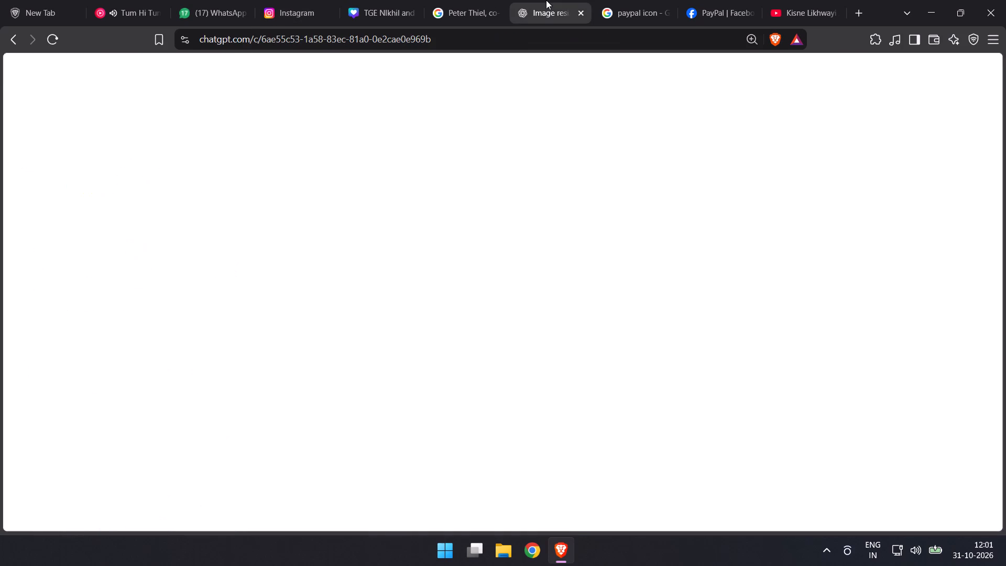
{"action": "left_click", "coordinate": [859, 2]}
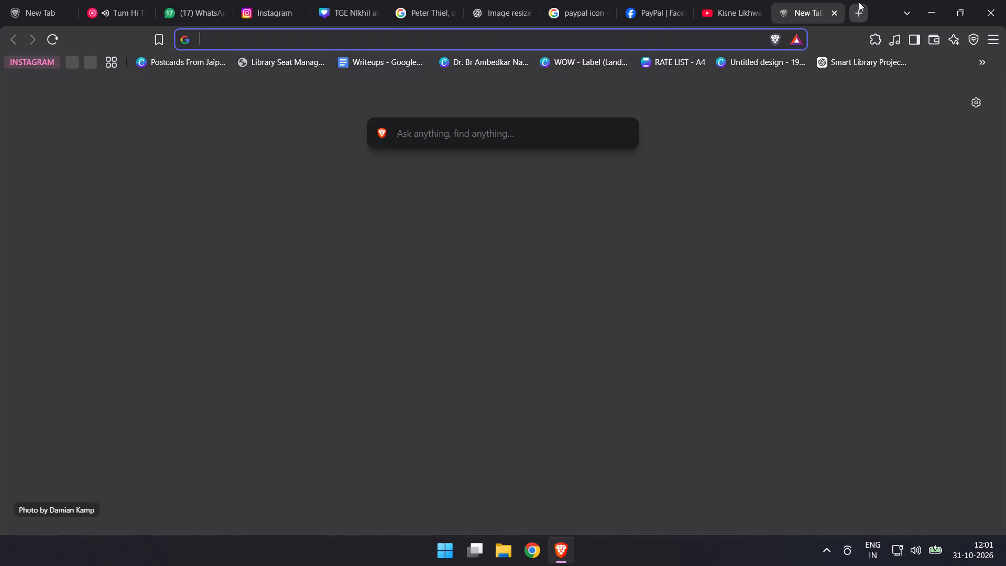
Search Google Images for "NIKHIL KAMATH".
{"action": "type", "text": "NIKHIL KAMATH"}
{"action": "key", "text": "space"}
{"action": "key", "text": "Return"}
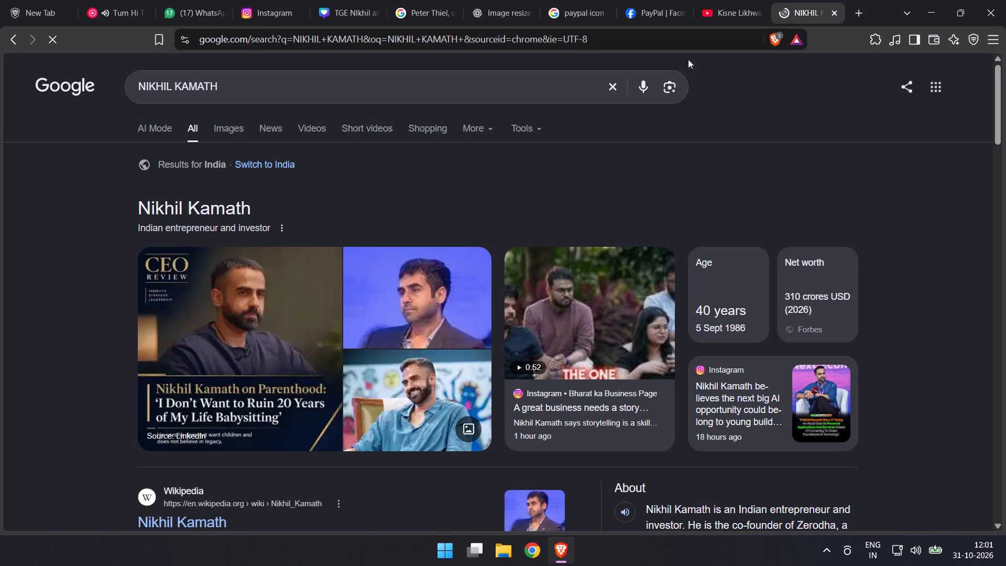
{"action": "left_click", "coordinate": [231, 137]}
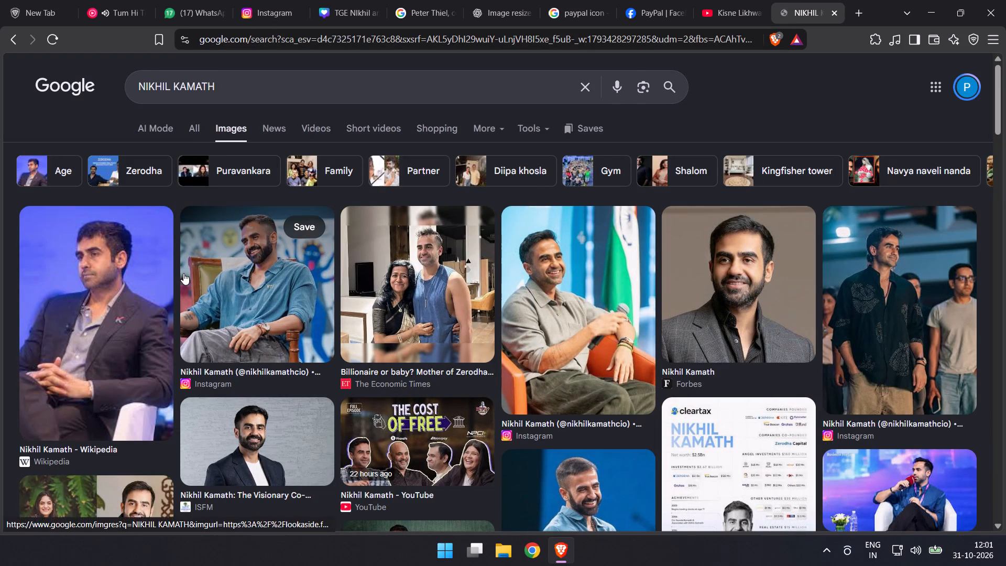
Choose from the image results the Instagram photo of Nikhil Kamath smiling in an orange chair beside a flag, and open its preview.
{"action": "scroll", "coordinate": [183, 273], "scroll_direction": "down", "scroll_amount": 2}
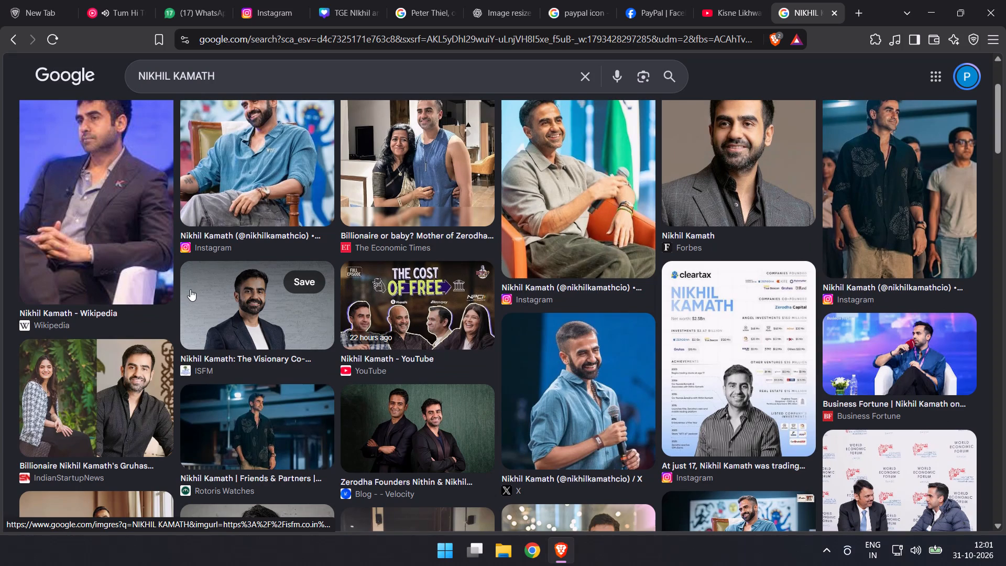
{"action": "scroll", "coordinate": [190, 289], "scroll_direction": "down", "scroll_amount": 2}
{"action": "scroll", "coordinate": [190, 289], "scroll_direction": "up", "scroll_amount": 1}
{"action": "scroll", "coordinate": [190, 289], "scroll_direction": "down", "scroll_amount": 2}
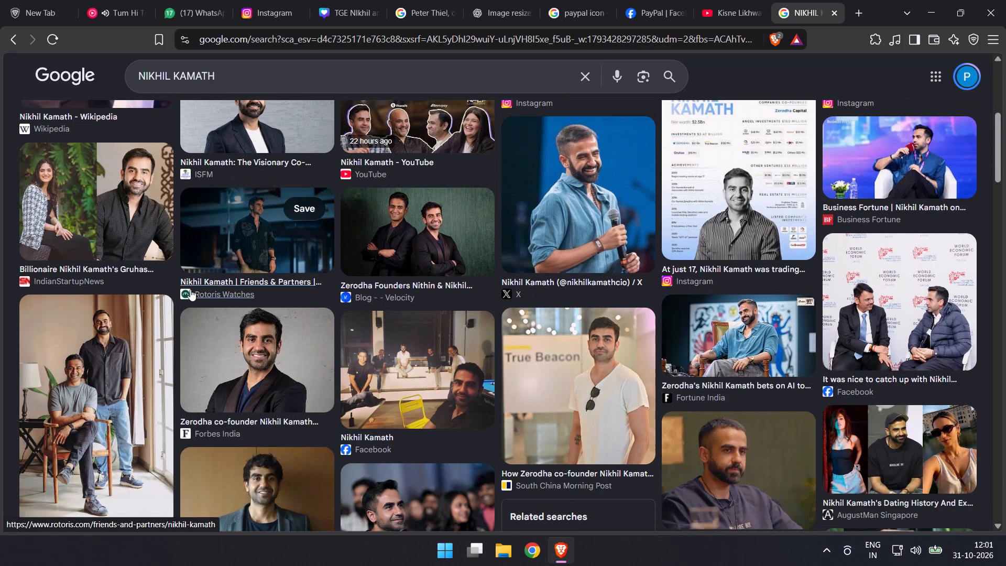
{"action": "scroll", "coordinate": [190, 289], "scroll_direction": "down", "scroll_amount": 7}
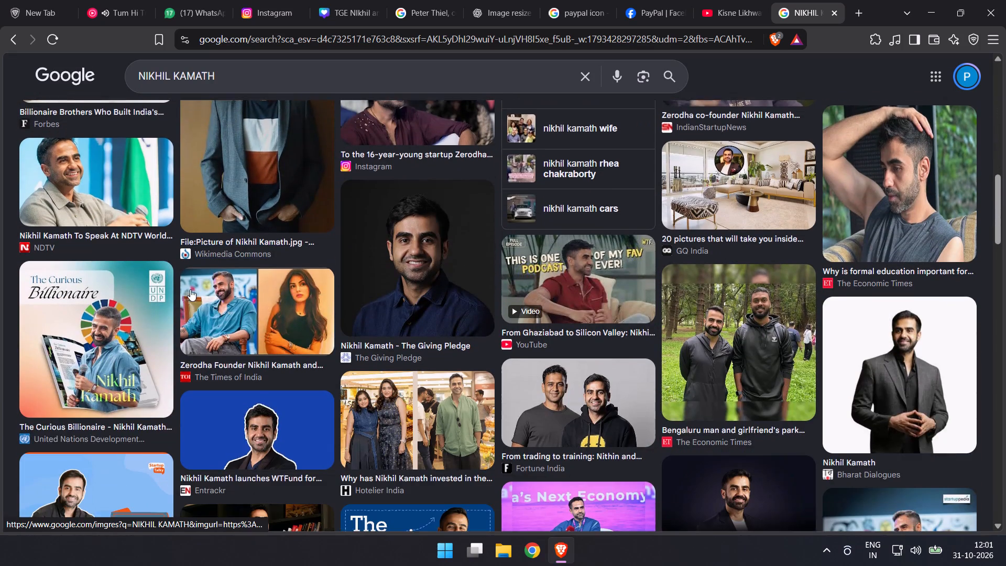
{"action": "scroll", "coordinate": [190, 289], "scroll_direction": "down", "scroll_amount": 1}
{"action": "scroll", "coordinate": [190, 289], "scroll_direction": "up", "scroll_amount": 1}
{"action": "scroll", "coordinate": [190, 289], "scroll_direction": "down", "scroll_amount": 1}
{"action": "scroll", "coordinate": [190, 289], "scroll_direction": "up", "scroll_amount": 7}
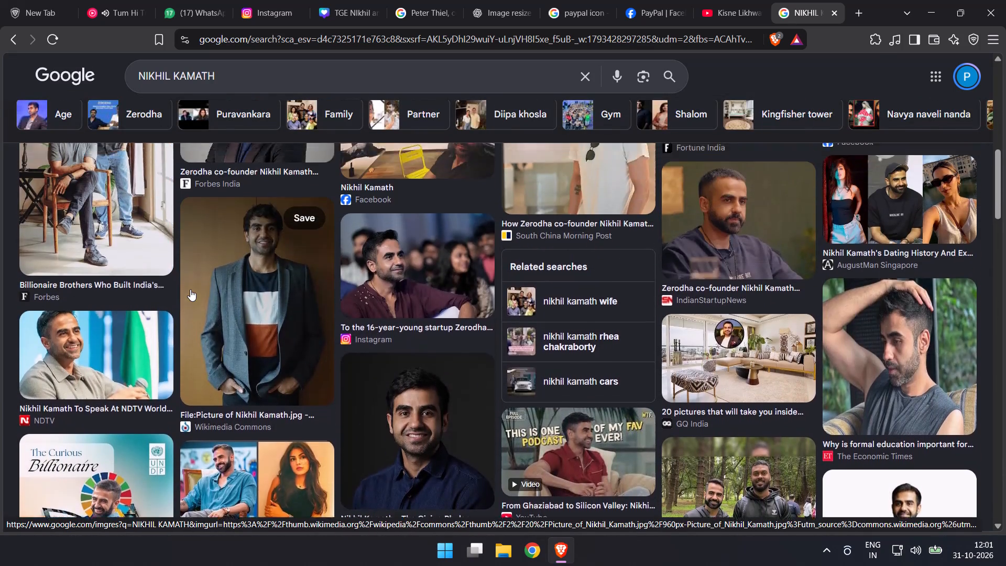
{"action": "scroll", "coordinate": [190, 289], "scroll_direction": "up", "scroll_amount": 2}
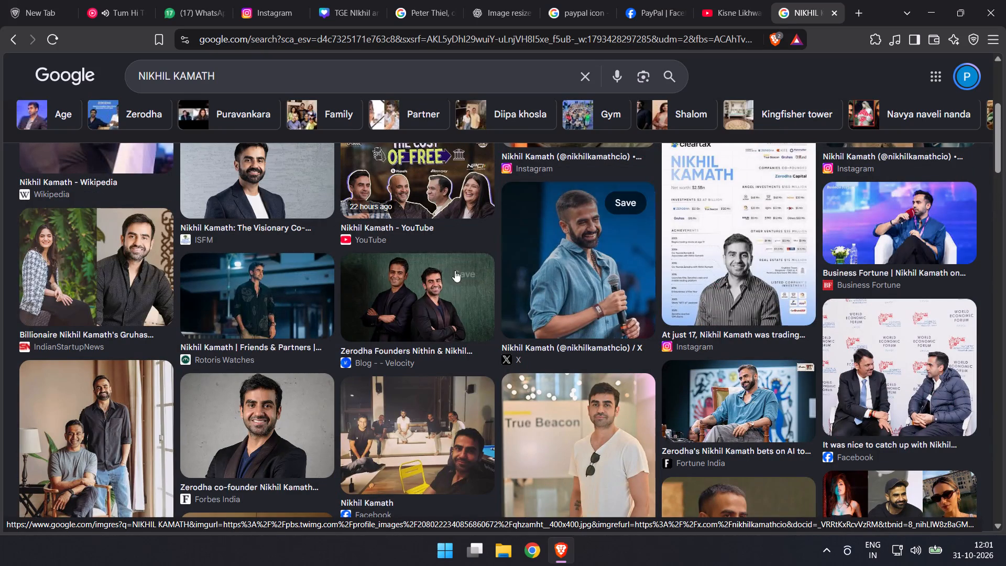
{"action": "scroll", "coordinate": [848, 233], "scroll_direction": "up", "scroll_amount": 4}
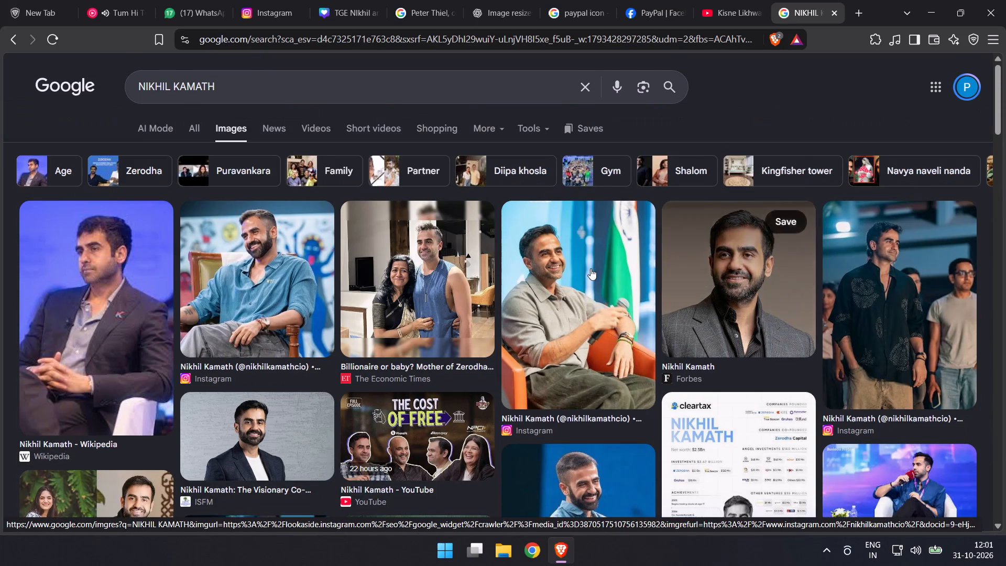
{"action": "left_click", "coordinate": [548, 289]}
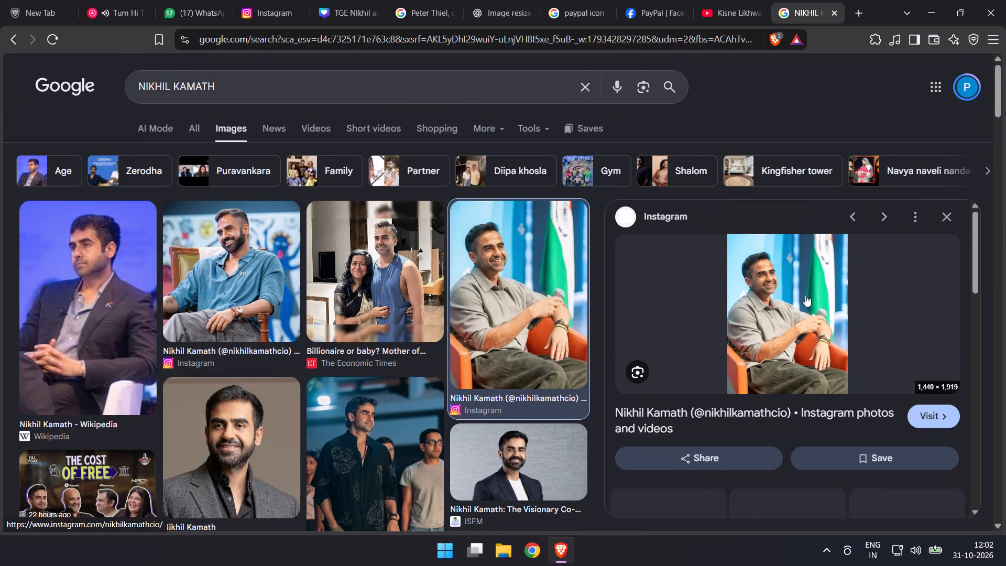
Examine the related images beneath the opened photo's preview for alternative portraits.
{"action": "scroll", "coordinate": [805, 296], "scroll_direction": "down", "scroll_amount": 3}
{"action": "scroll", "coordinate": [805, 296], "scroll_direction": "up", "scroll_amount": 1}
{"action": "scroll", "coordinate": [804, 295], "scroll_direction": "down", "scroll_amount": 1}
{"action": "scroll", "coordinate": [804, 295], "scroll_direction": "up", "scroll_amount": 1}
{"action": "scroll", "coordinate": [804, 295], "scroll_direction": "down", "scroll_amount": 1}
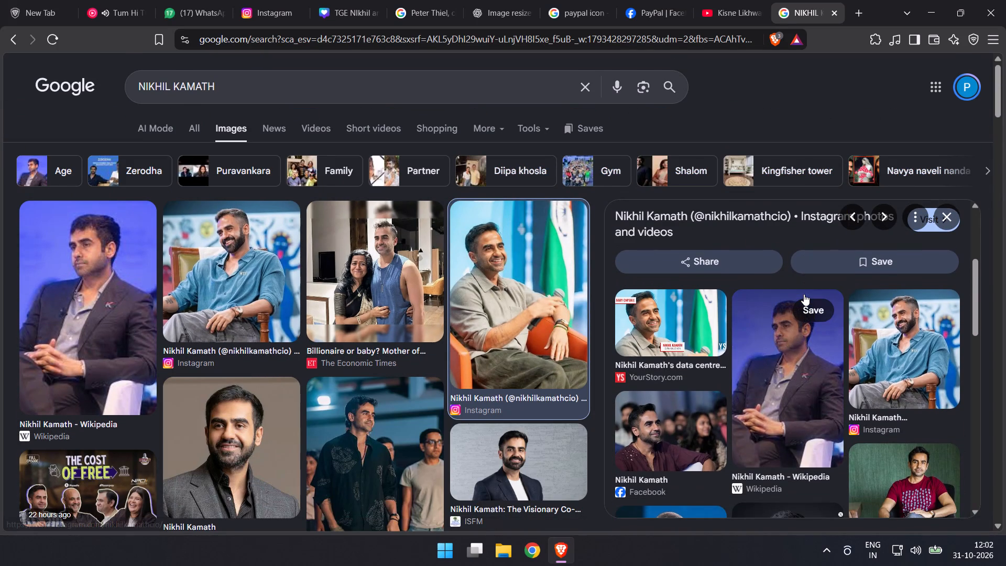
{"action": "scroll", "coordinate": [804, 294], "scroll_direction": "down", "scroll_amount": 1}
{"action": "scroll", "coordinate": [804, 294], "scroll_direction": "up", "scroll_amount": 1}
{"action": "scroll", "coordinate": [804, 294], "scroll_direction": "down", "scroll_amount": 4}
{"action": "scroll", "coordinate": [804, 294], "scroll_direction": "up", "scroll_amount": 1}
{"action": "scroll", "coordinate": [804, 294], "scroll_direction": "down", "scroll_amount": 4}
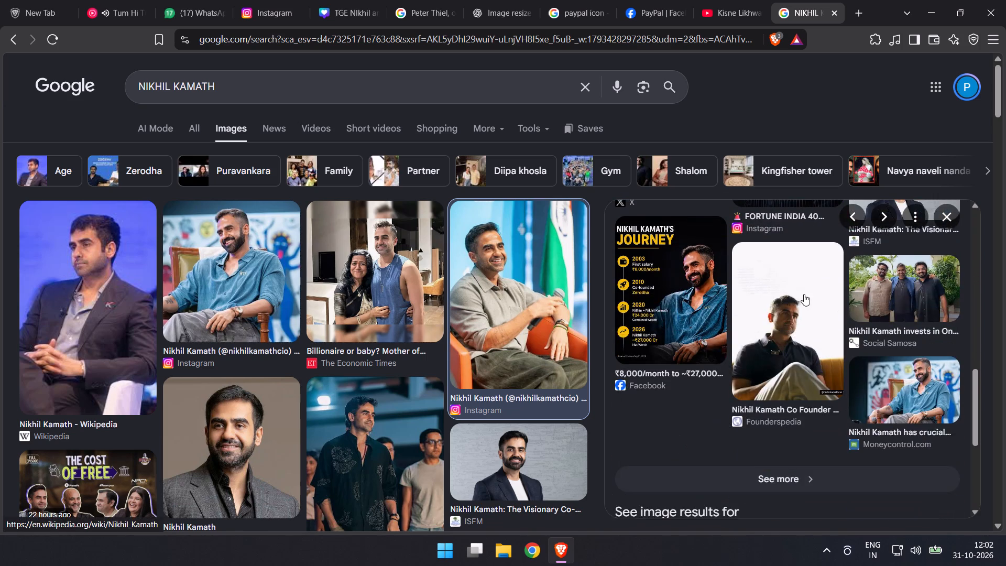
{"action": "scroll", "coordinate": [803, 293], "scroll_direction": "up", "scroll_amount": 11}
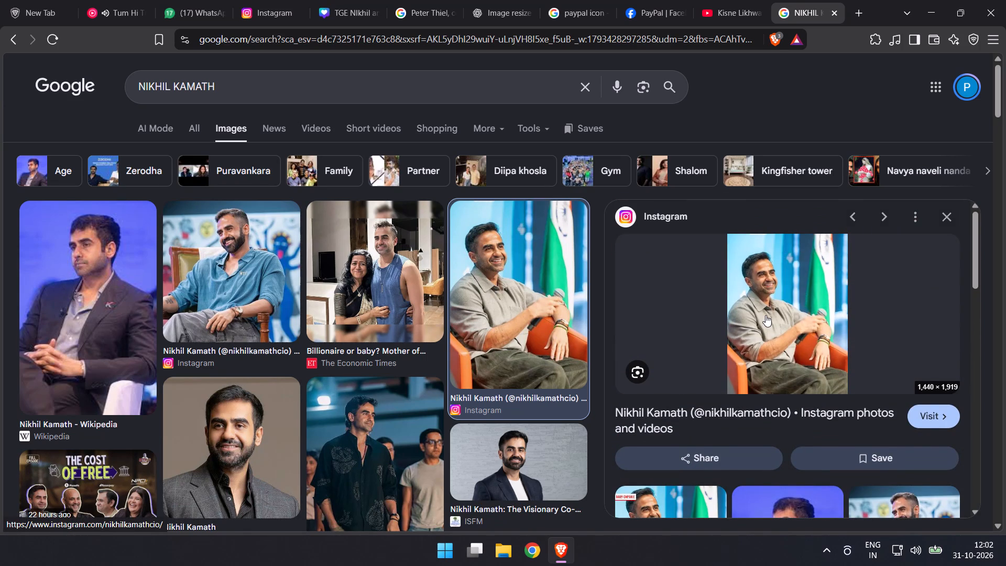
Take a rectangular screen snip of the previewed orange-chair photo, framing Nikhil Kamath from head to lap.
{"action": "key", "text": "shift+super+s"}
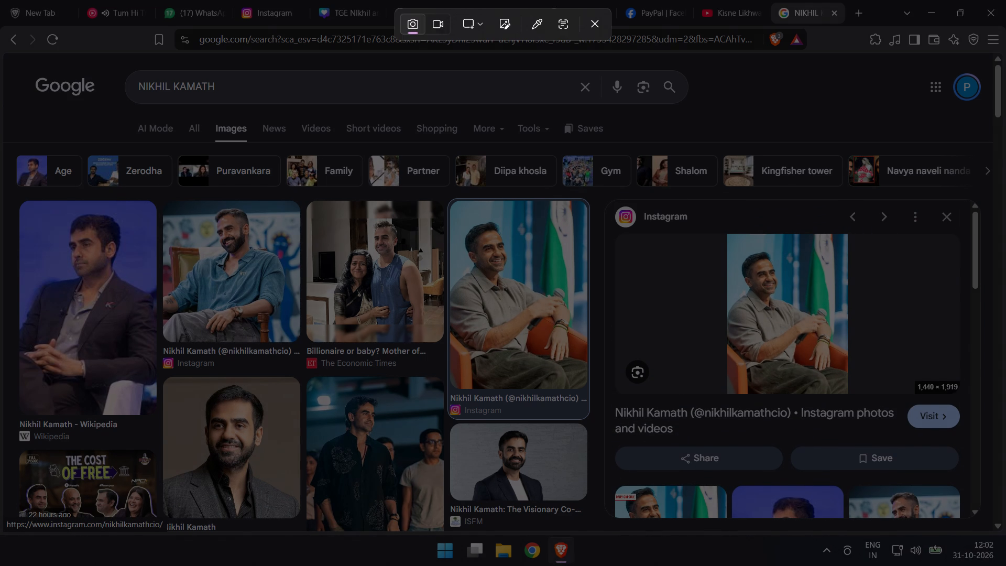
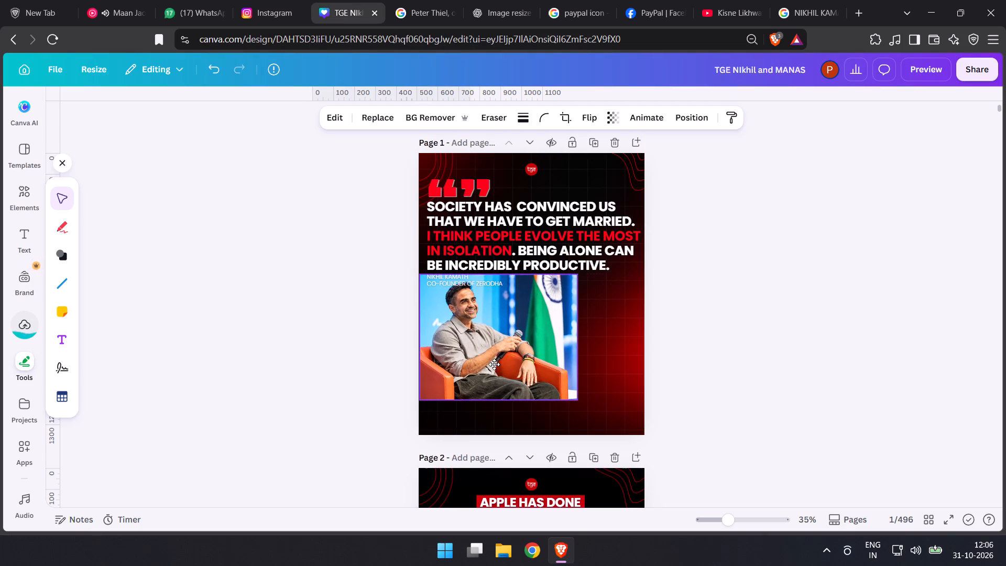
{"action": "left_click_drag", "start_coordinate": [494, 364], "coordinate": [494, 358]}
{"action": "left_click_drag", "start_coordinate": [579, 397], "coordinate": [605, 423]}
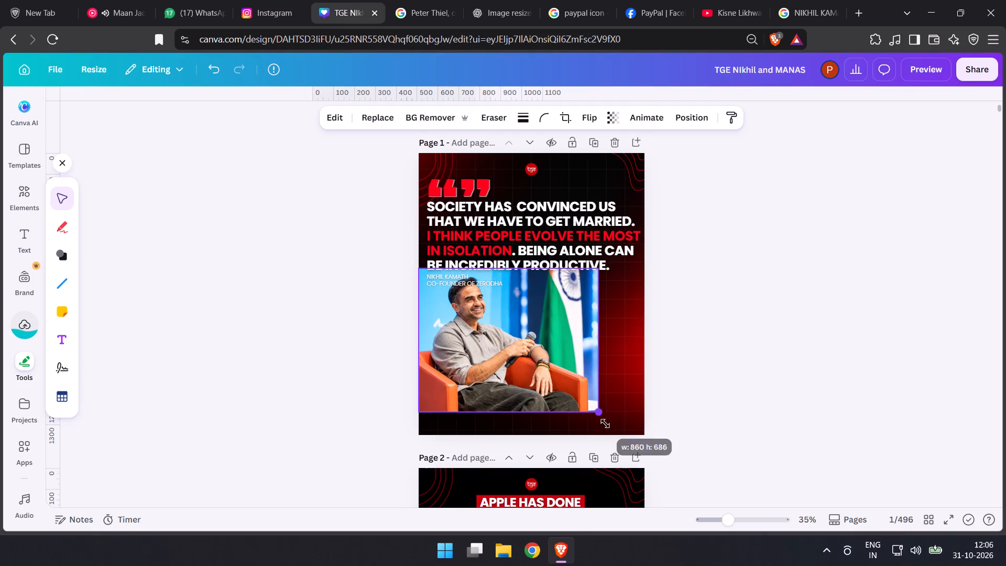
{"action": "left_click_drag", "start_coordinate": [605, 423], "coordinate": [642, 439]}
{"action": "left_click_drag", "start_coordinate": [583, 390], "coordinate": [580, 398]}
{"action": "left_click_drag", "start_coordinate": [638, 362], "coordinate": [655, 372]}
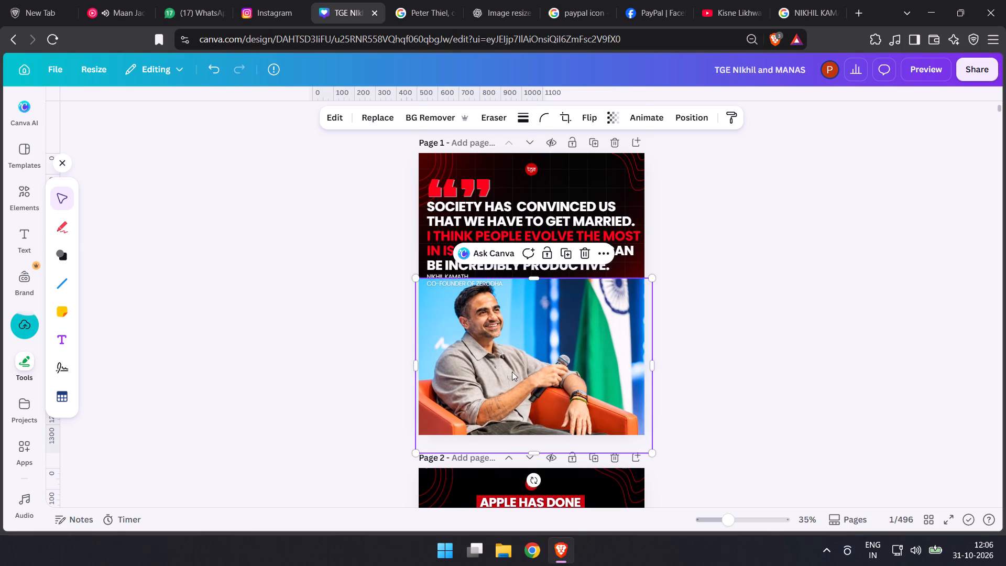
{"action": "left_click", "coordinate": [527, 377]}
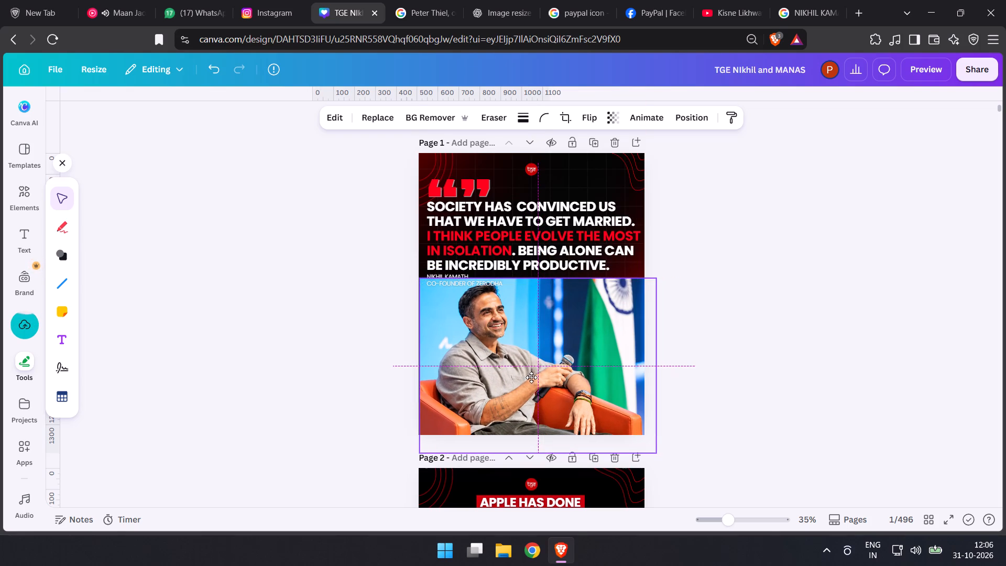
Reduce the headline's font size to 44.
{"action": "left_click", "coordinate": [450, 219]}
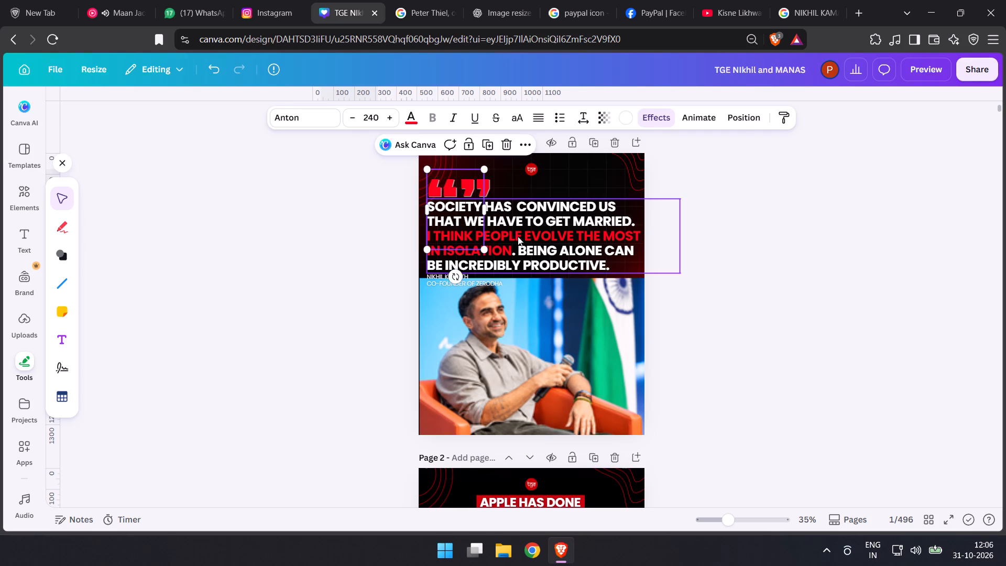
{"action": "left_click", "coordinate": [518, 236]}
{"action": "left_click", "coordinate": [367, 117]}
{"action": "left_click", "coordinate": [367, 117]}
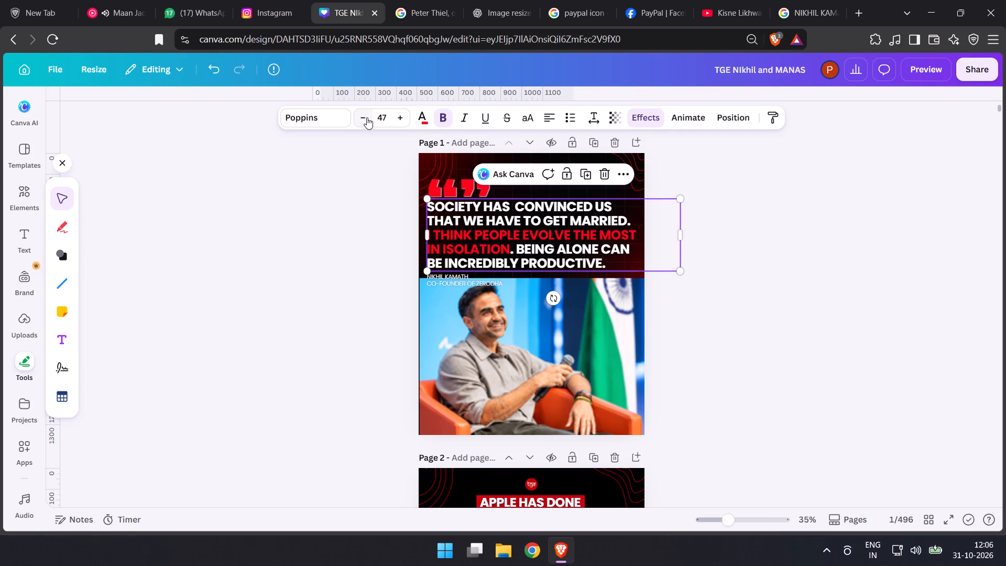
{"action": "left_click", "coordinate": [367, 117]}
{"action": "left_click", "coordinate": [367, 117]}
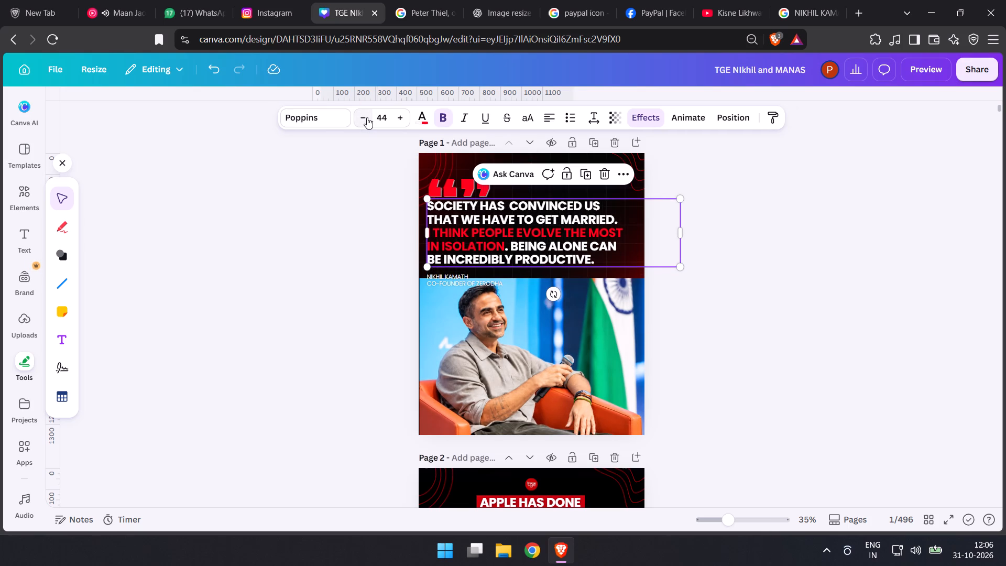
Move the speaker attribution up so it sits directly beneath the headline and above the photo.
{"action": "left_click_drag", "start_coordinate": [449, 280], "coordinate": [447, 273]}
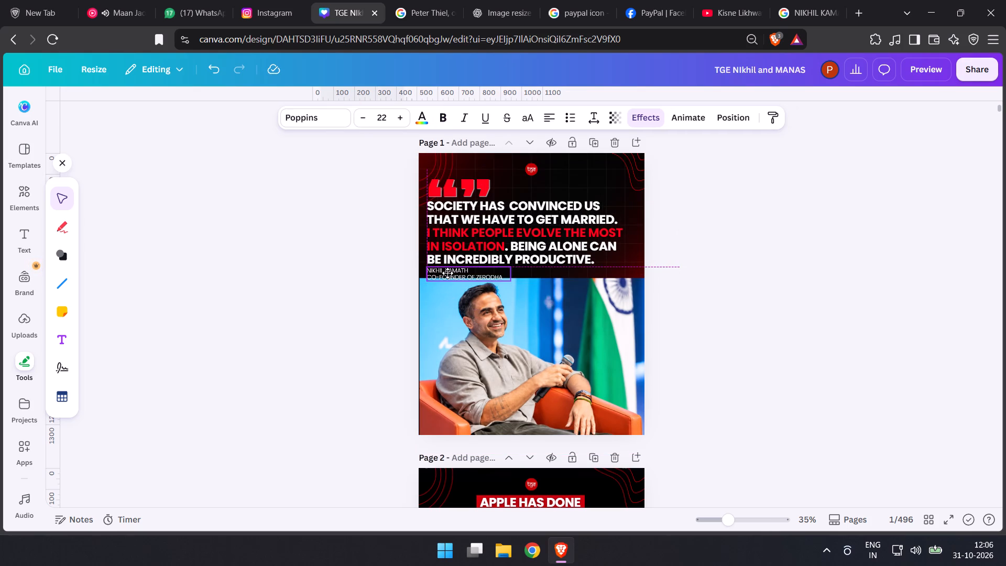
{"action": "left_click_drag", "start_coordinate": [447, 273], "coordinate": [447, 271]}
{"action": "left_click", "coordinate": [342, 265]}
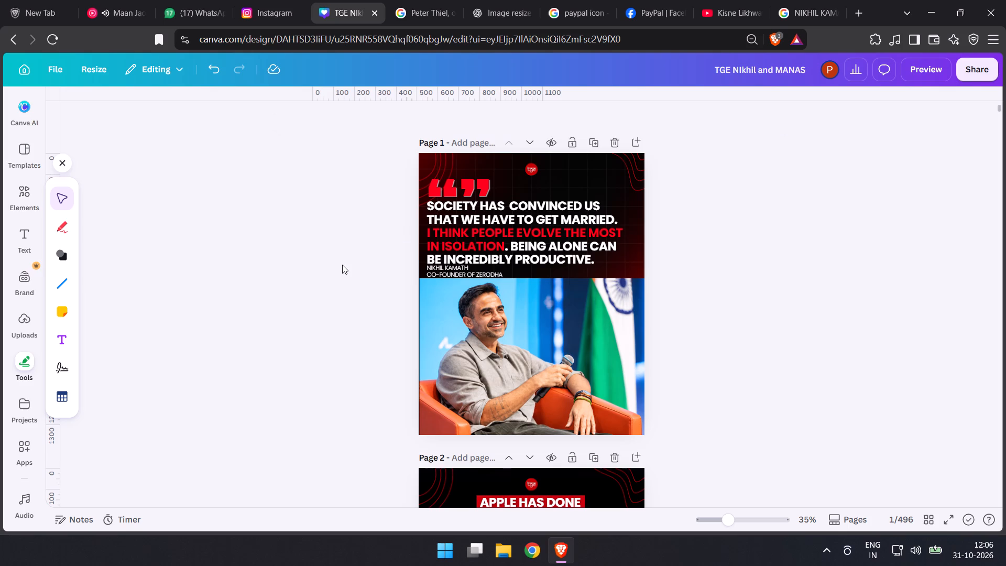
Reduce the headline's font size by one more step.
{"action": "left_click", "coordinate": [464, 248]}
{"action": "left_click", "coordinate": [517, 253]}
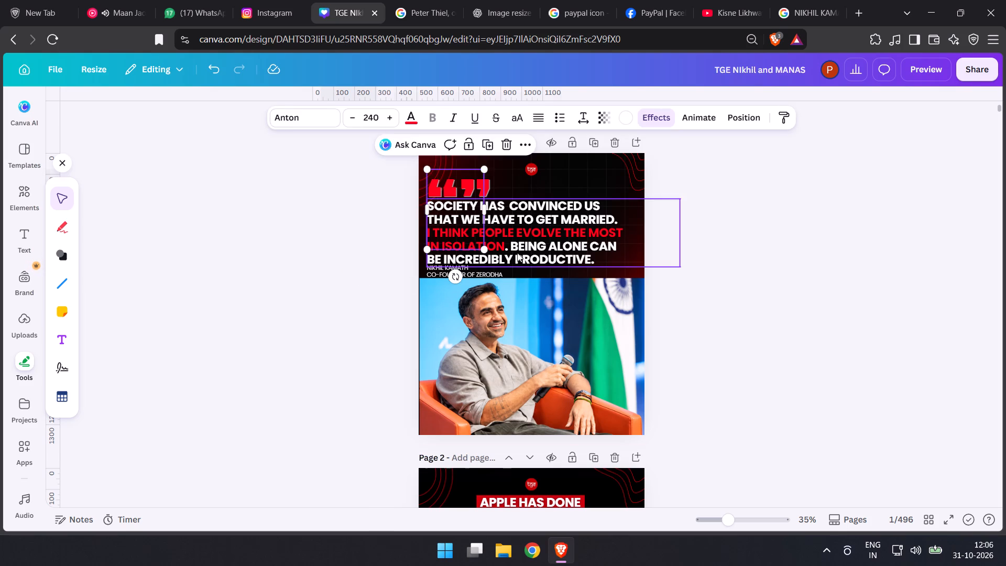
{"action": "left_click", "coordinate": [359, 118]}
{"action": "left_click", "coordinate": [346, 209]}
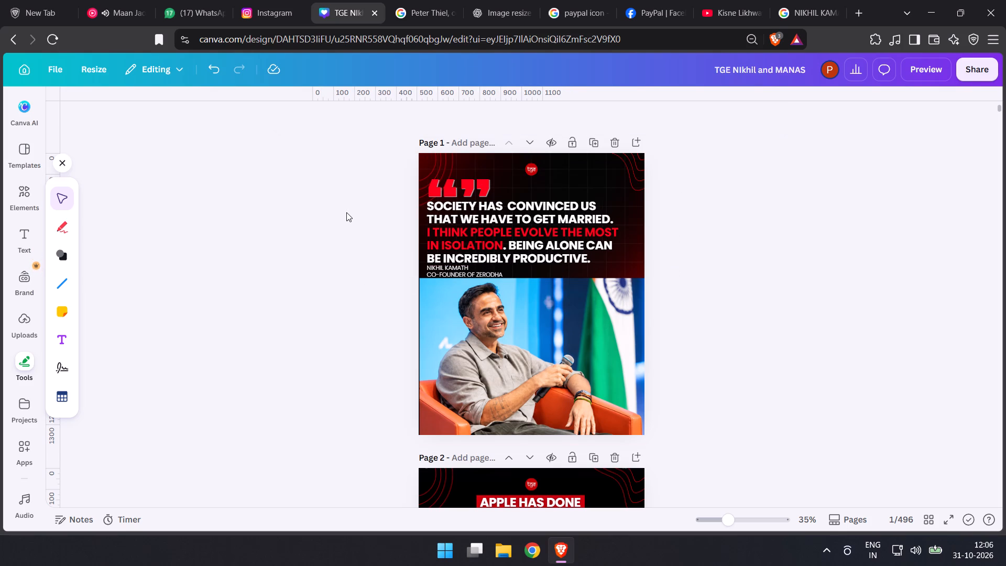
Move the speaker photo's layer beneath the black-and-red gradient in page 1's layer order.
{"action": "left_click", "coordinate": [462, 358]}
{"action": "left_click", "coordinate": [420, 275]}
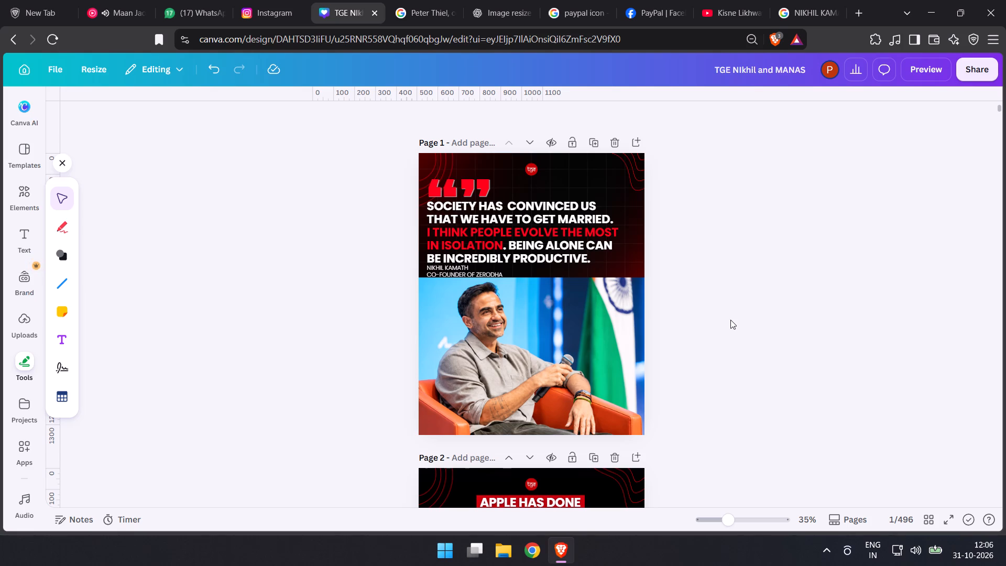
{"action": "left_click", "coordinate": [577, 362]}
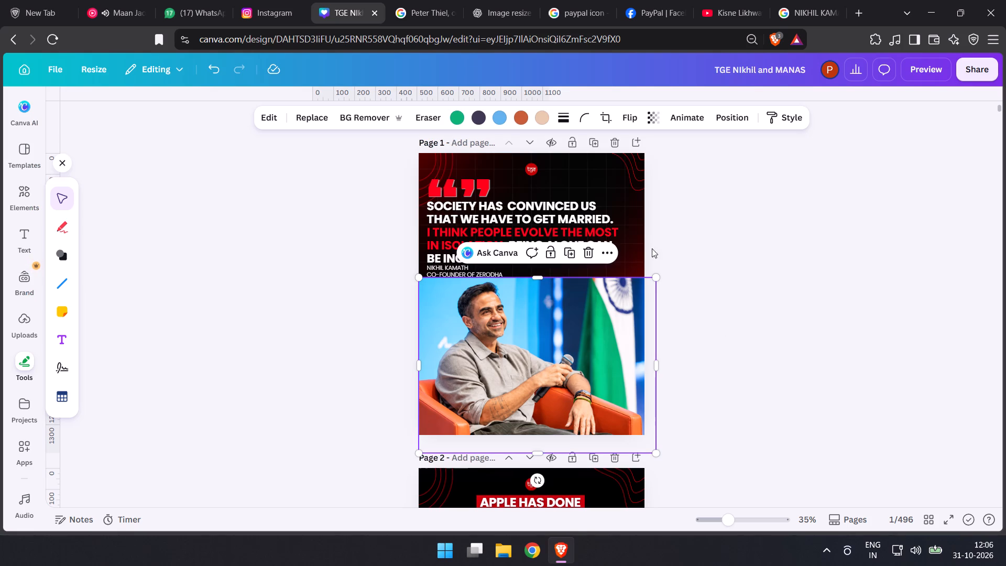
{"action": "left_click", "coordinate": [723, 118]}
{"action": "left_click_drag", "start_coordinate": [158, 321], "coordinate": [167, 482]}
Set the transparency of the black-and-red gradient layer over the speaker photo to 38.
{"action": "left_click", "coordinate": [175, 411]}
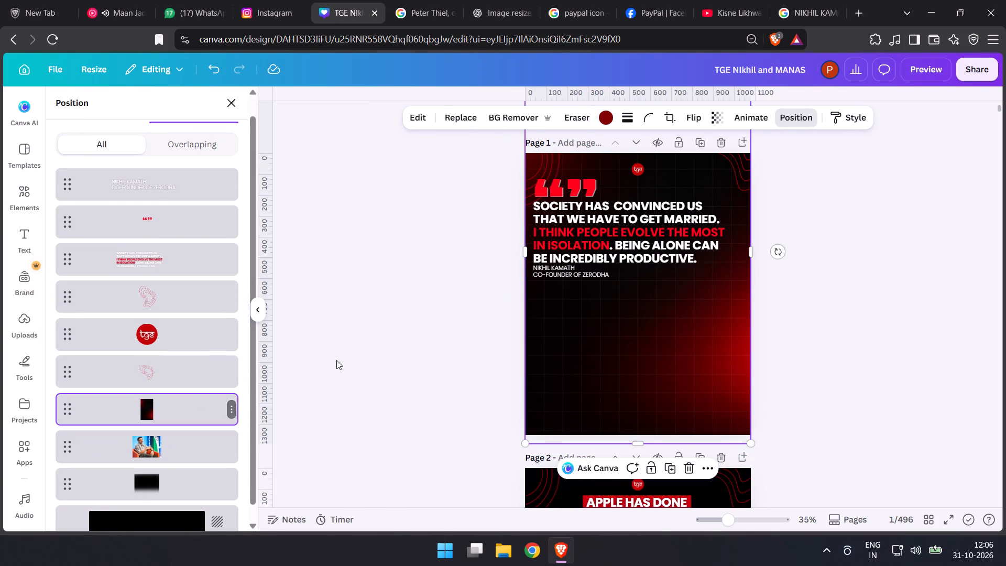
{"action": "left_click", "coordinate": [723, 117]}
{"action": "left_click_drag", "start_coordinate": [705, 166], "coordinate": [702, 165]}
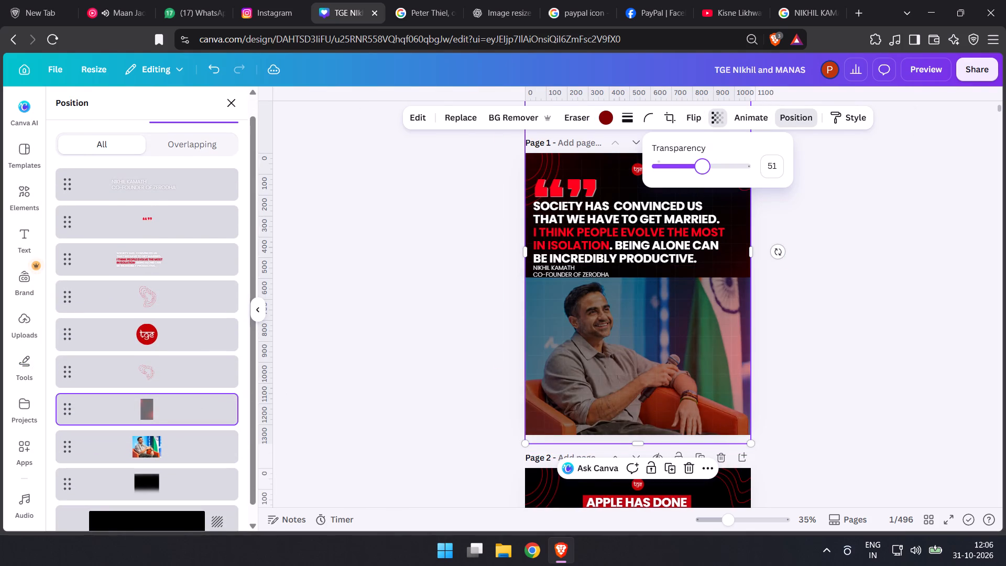
{"action": "left_click_drag", "start_coordinate": [702, 165], "coordinate": [691, 163]}
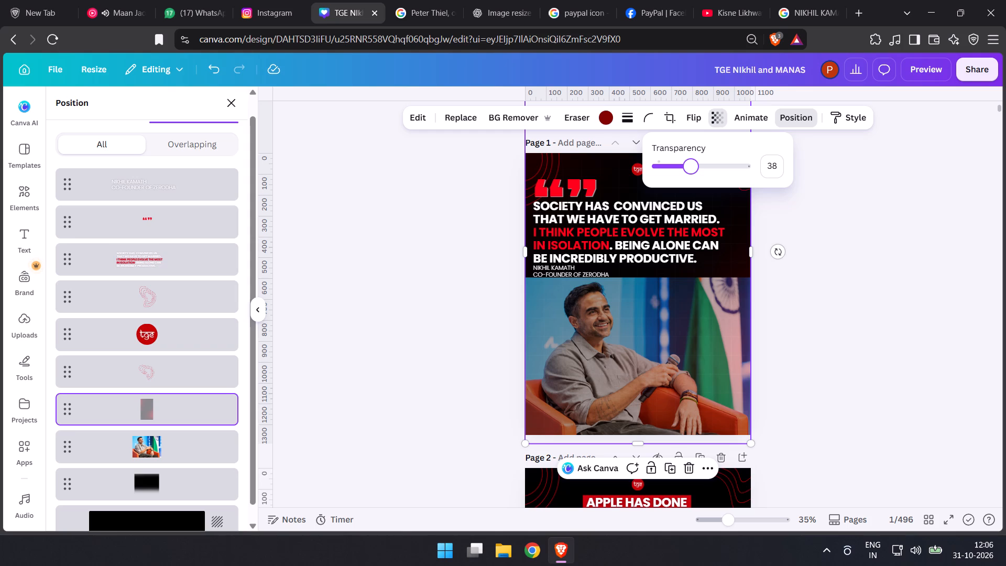
Select the speaker photo's layer on page 1 and copy it.
{"action": "left_click", "coordinate": [174, 442]}
{"action": "key", "text": "ctrl+c"}
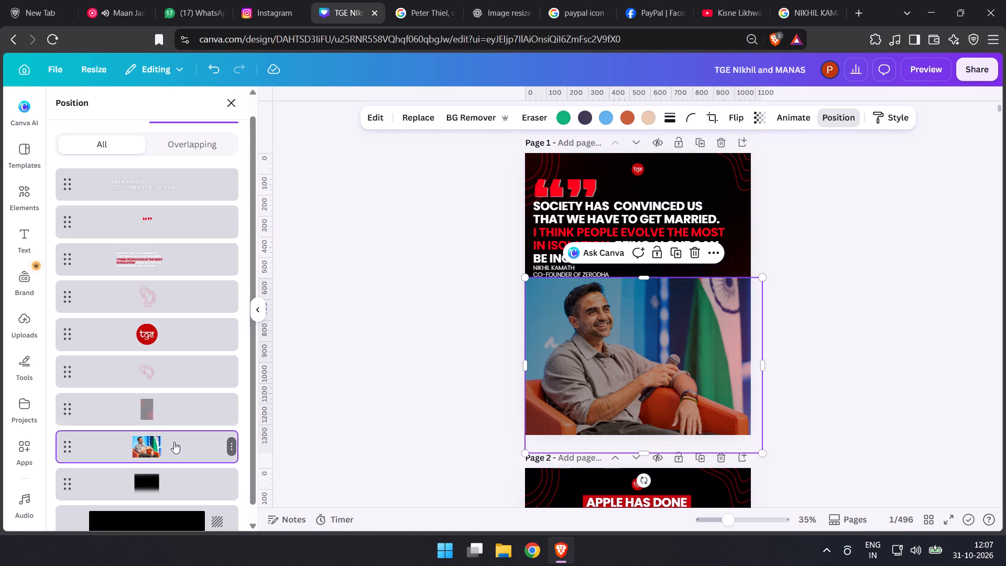
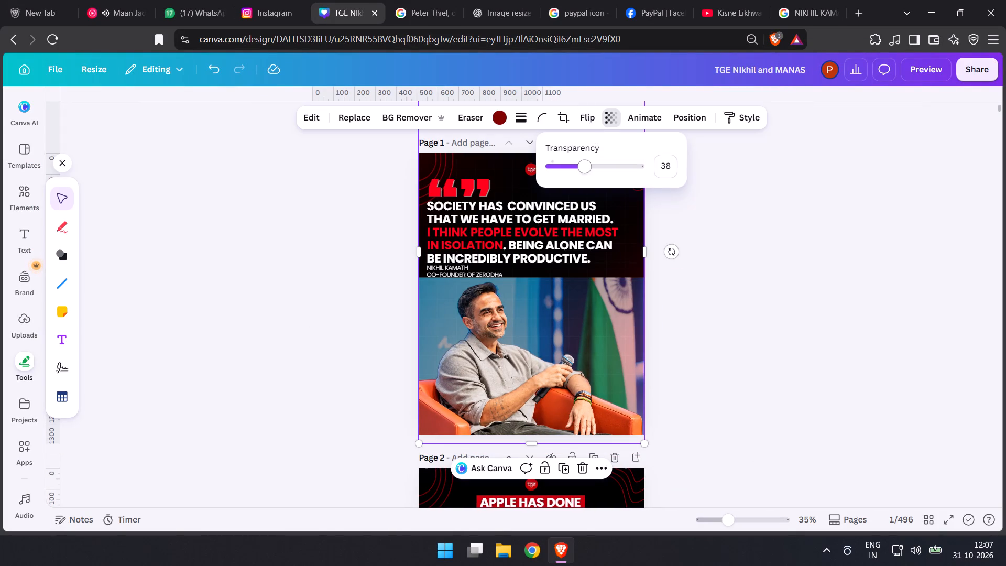
Raise the transparency of the black-and-red gradient layer over page 1's speaker photo to 68.
{"action": "left_click", "coordinate": [596, 167]}
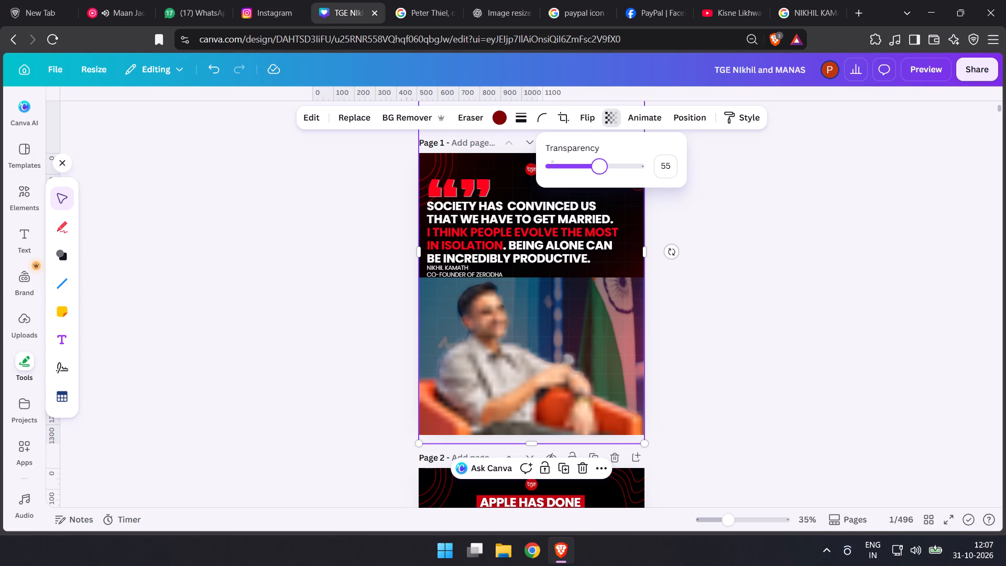
{"action": "left_click_drag", "start_coordinate": [603, 173], "coordinate": [611, 175]}
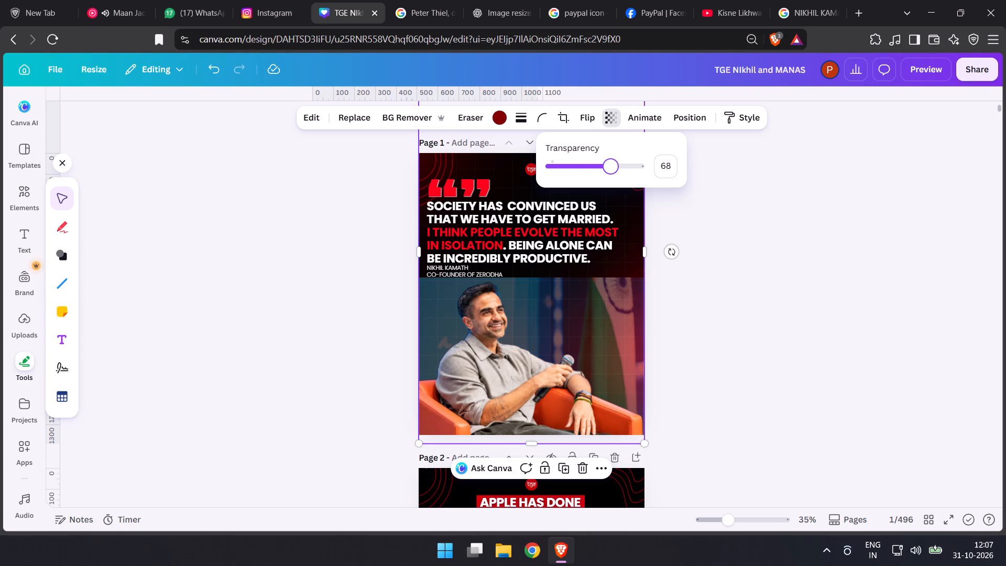
Slightly raise the transparency of the black-and-red gradient layer on page 1, and deselect it.
{"action": "left_click_drag", "start_coordinate": [611, 175], "coordinate": [617, 179]}
{"action": "double_click", "coordinate": [823, 321]}
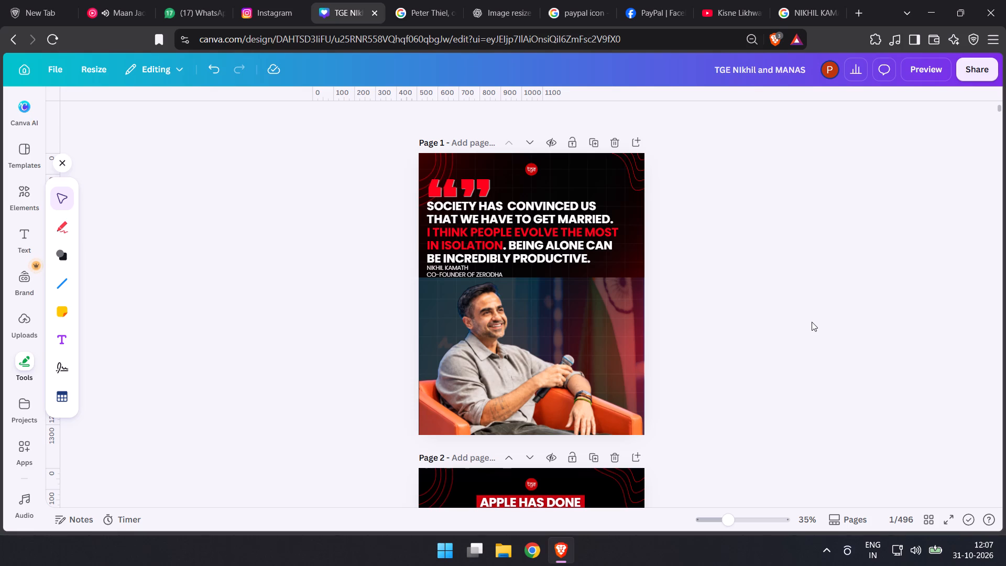
Copy the black fade gradient behind page 2's headline and paste it onto page 1.
{"action": "scroll", "coordinate": [366, 304], "scroll_direction": "down", "scroll_amount": 3}
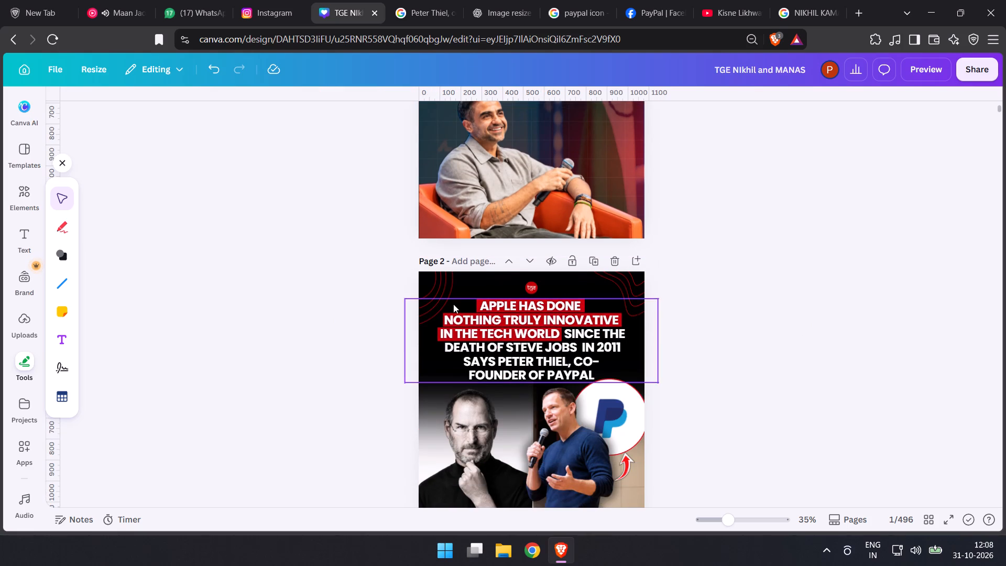
{"action": "left_click", "coordinate": [483, 283]}
{"action": "key", "text": "ctrl+c"}
{"action": "scroll", "coordinate": [483, 283], "scroll_direction": "up", "scroll_amount": 4}
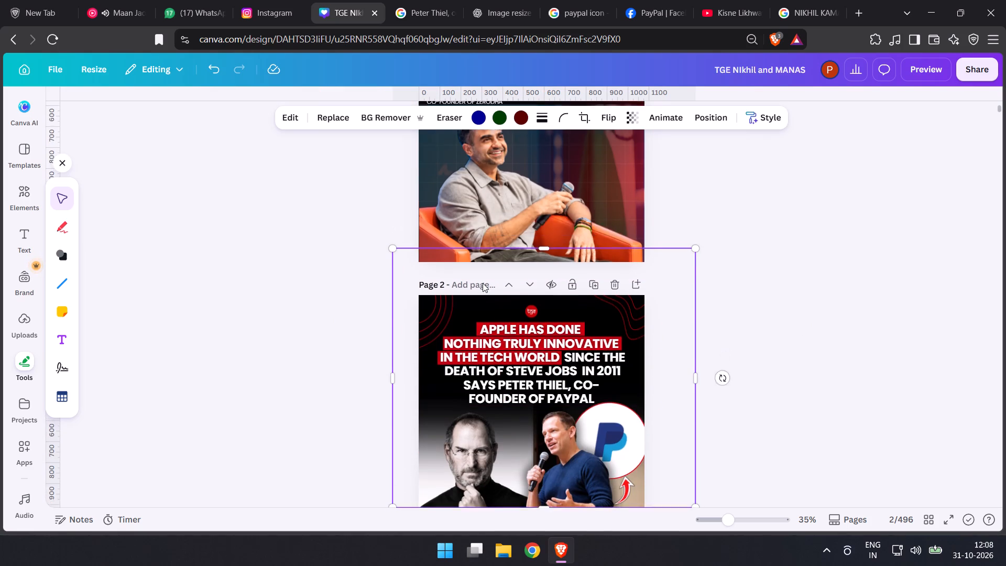
{"action": "left_click", "coordinate": [544, 299]}
{"action": "key", "text": "ctrl+v"}
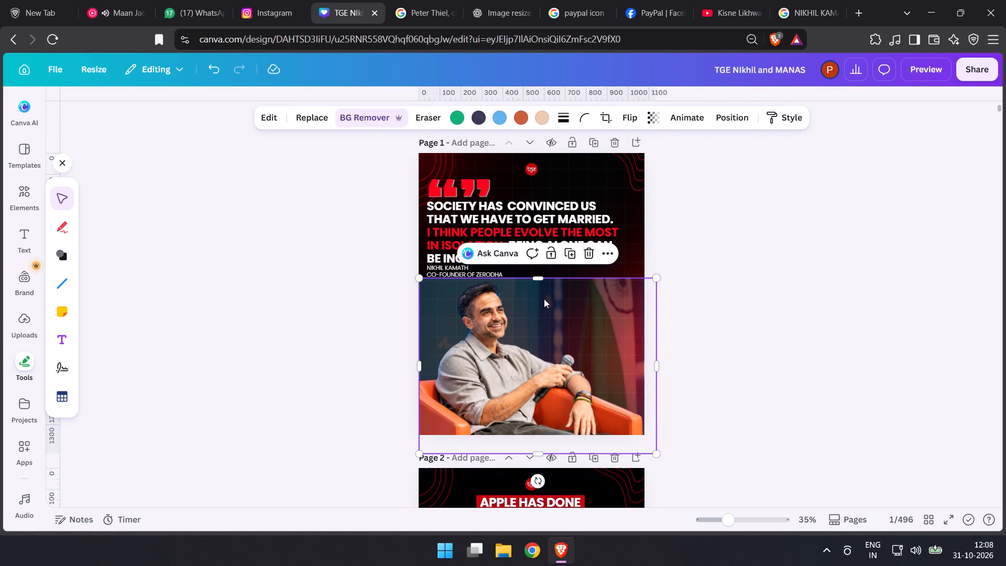
Move the pasted black gradient in page 1's layer order to sit beneath the black-and-red gradient and directly above the background speaker photo.
{"action": "left_click", "coordinate": [703, 112]}
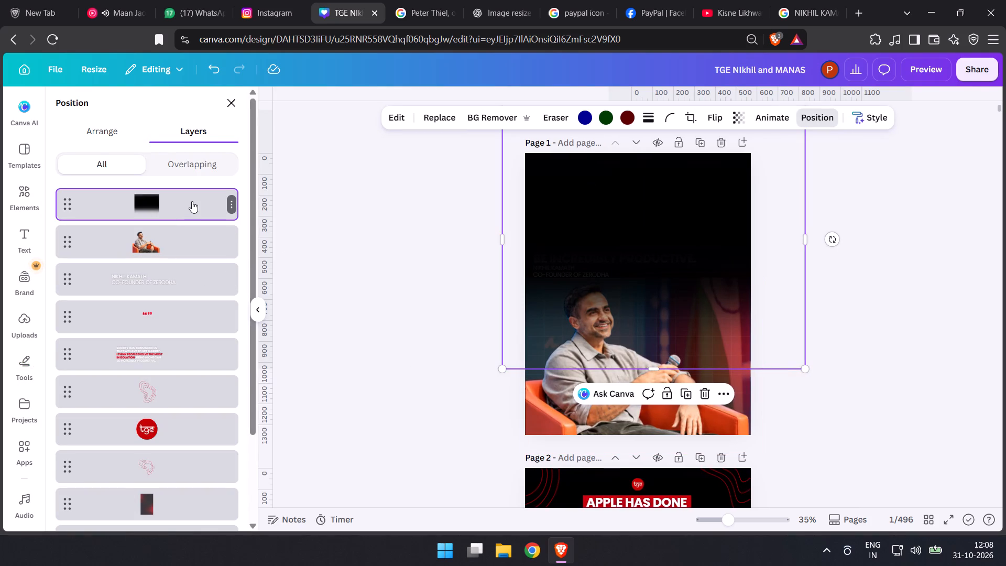
{"action": "left_click_drag", "start_coordinate": [192, 201], "coordinate": [201, 424]}
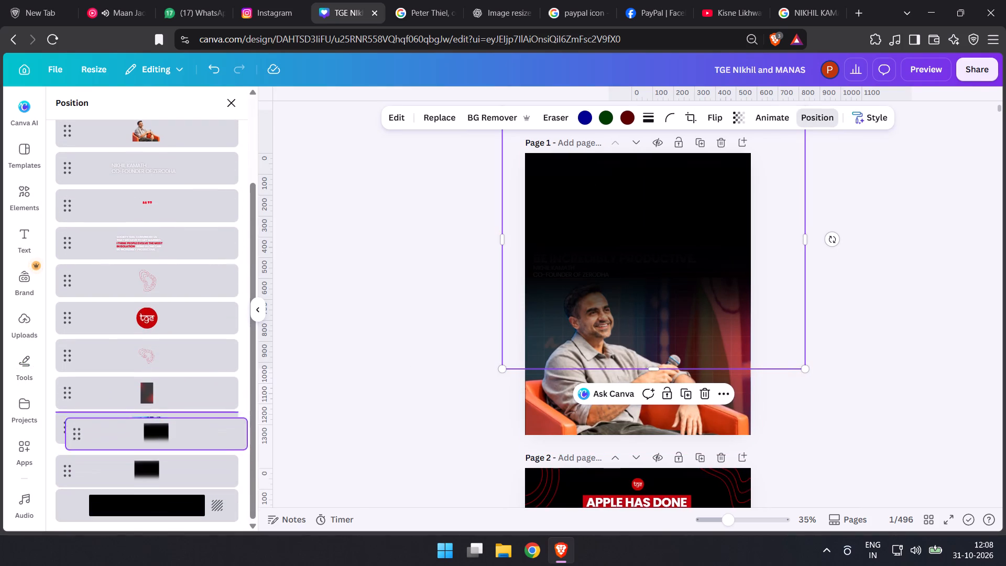
{"action": "left_click_drag", "start_coordinate": [201, 424], "coordinate": [201, 419]}
Shrink the black gradient copy, place it over the speaker and trim its upper edge down to the top of the photo.
{"action": "left_click_drag", "start_coordinate": [692, 177], "coordinate": [698, 206]}
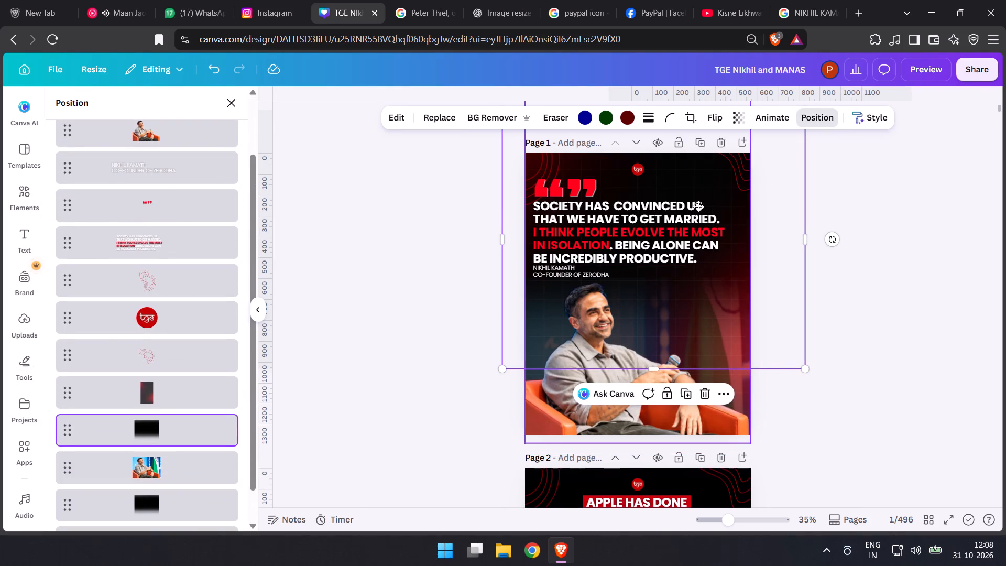
{"action": "left_click_drag", "start_coordinate": [698, 206], "coordinate": [709, 263]}
{"action": "left_click_drag", "start_coordinate": [823, 453], "coordinate": [720, 296]}
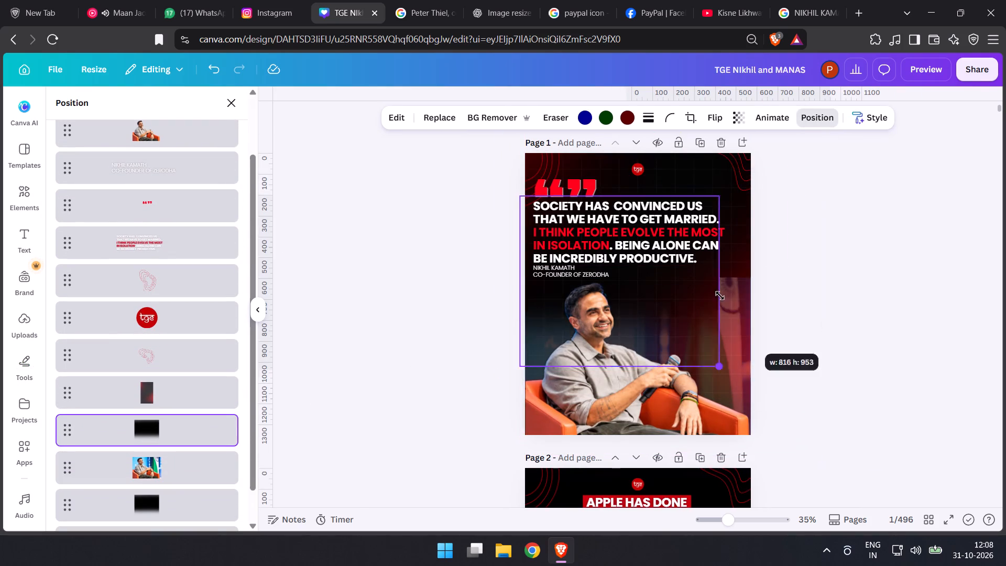
{"action": "left_click_drag", "start_coordinate": [720, 296], "coordinate": [706, 278]}
{"action": "left_click_drag", "start_coordinate": [657, 287], "coordinate": [672, 316]}
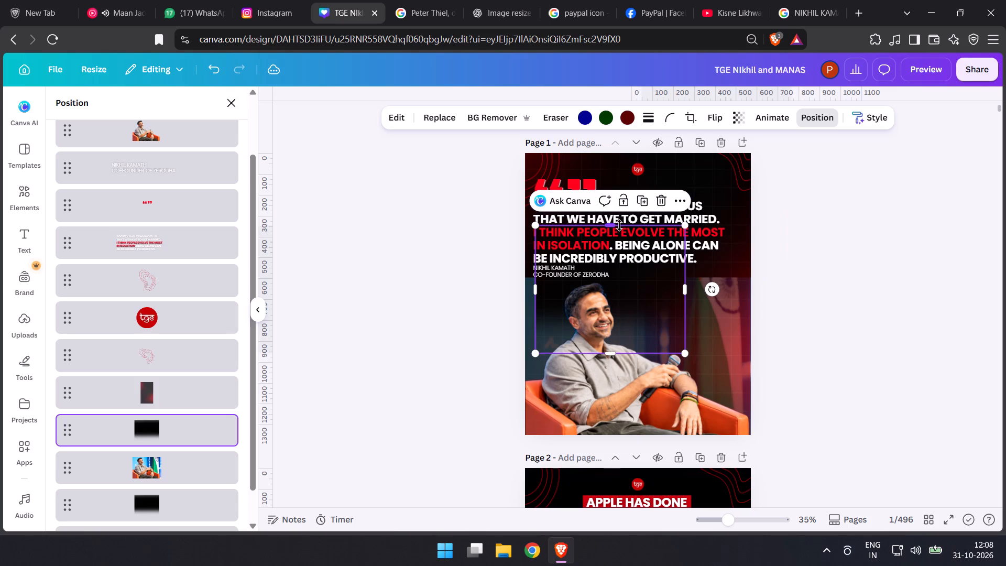
{"action": "left_click_drag", "start_coordinate": [609, 225], "coordinate": [619, 270]}
Reduce the black gradient to a strip about 110 high and stretch it to about 1,546 wide across the photo's top edge.
{"action": "left_click_drag", "start_coordinate": [684, 353], "coordinate": [648, 319]}
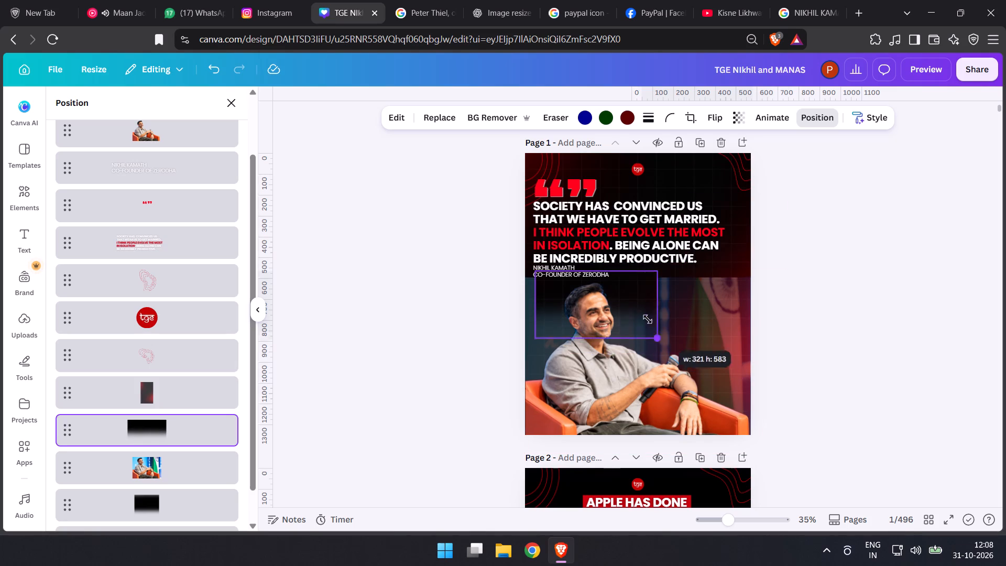
{"action": "left_click_drag", "start_coordinate": [648, 319], "coordinate": [588, 279]}
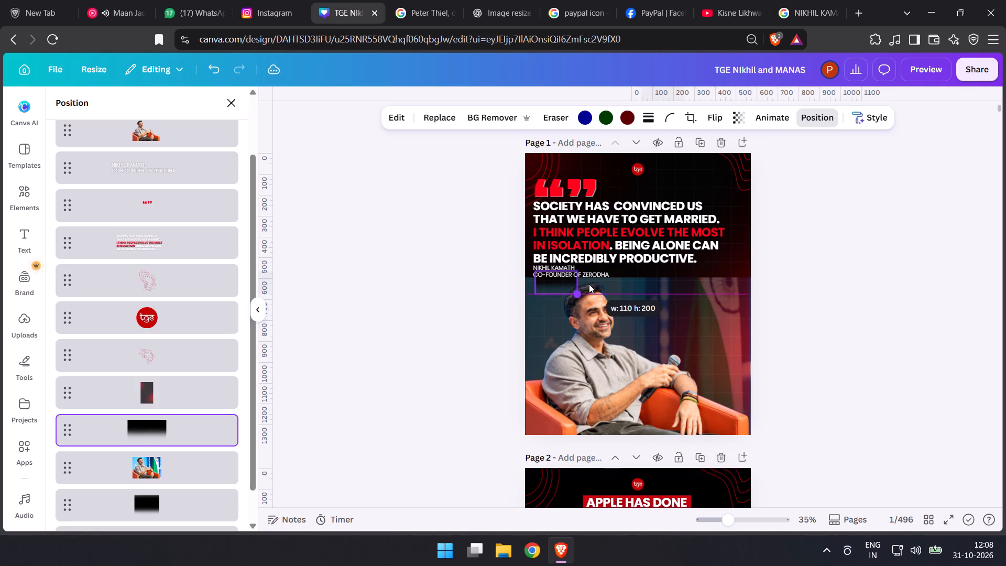
{"action": "left_click_drag", "start_coordinate": [559, 289], "coordinate": [543, 289]}
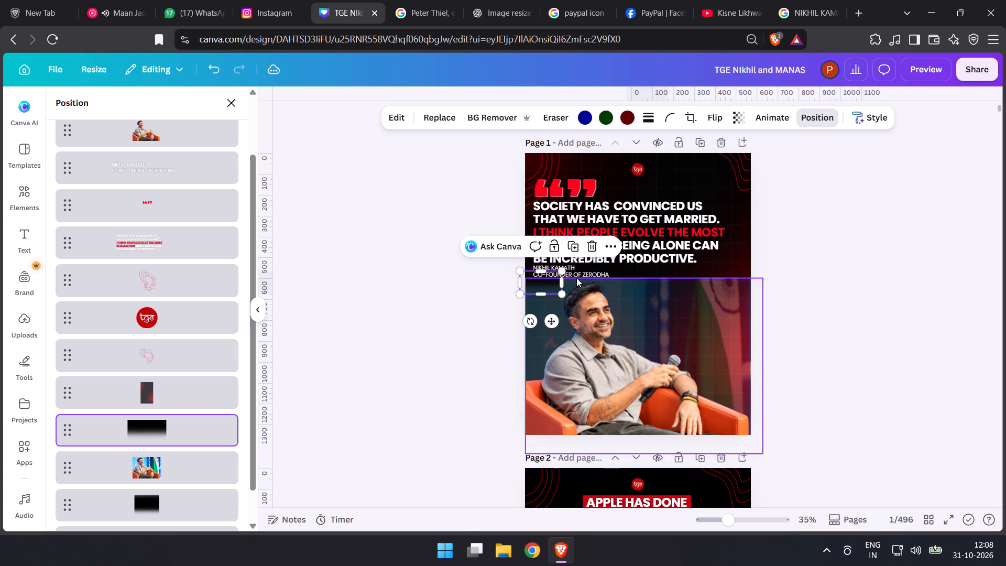
{"action": "left_click_drag", "start_coordinate": [562, 279], "coordinate": [781, 259]}
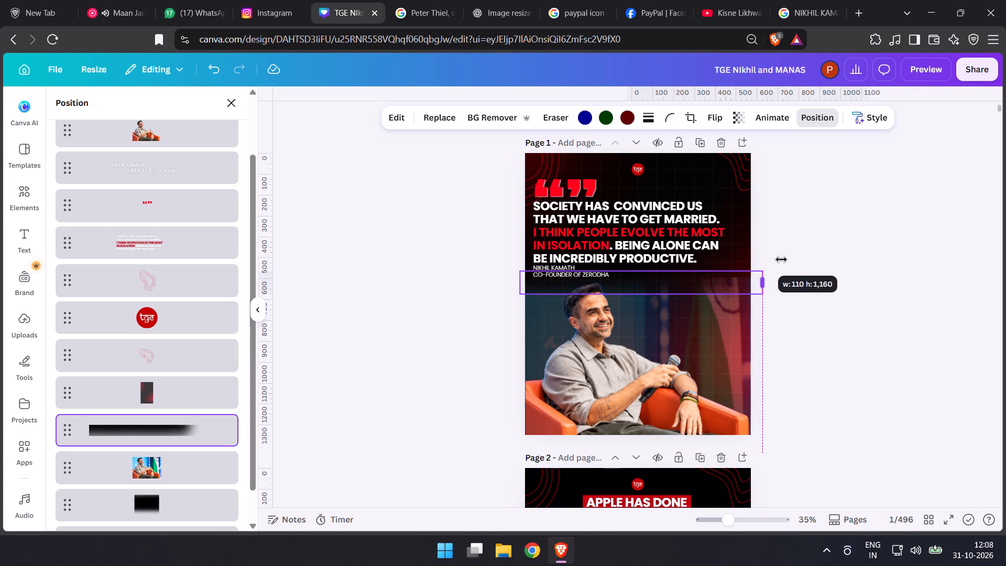
{"action": "left_click_drag", "start_coordinate": [781, 259], "coordinate": [843, 255]}
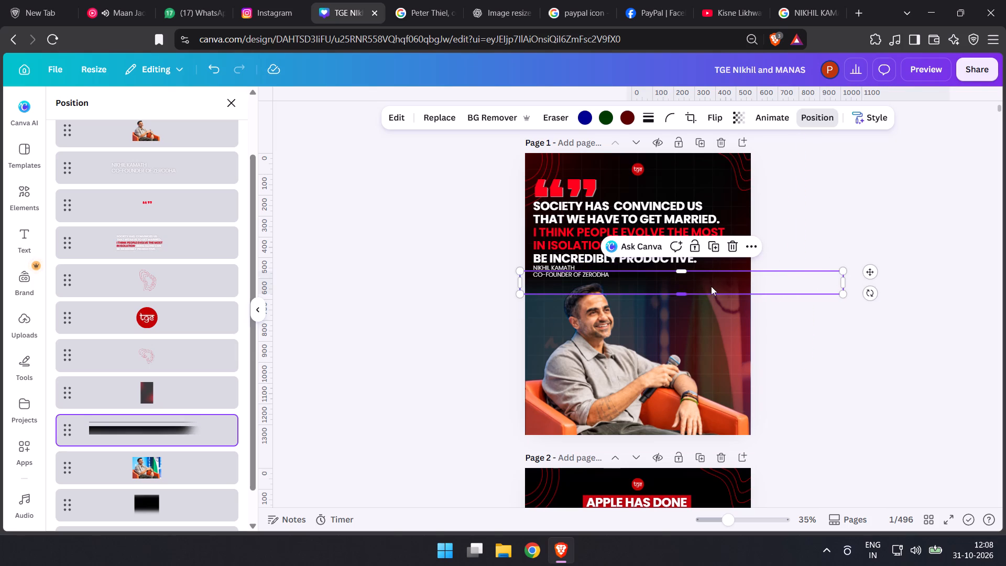
{"action": "left_click", "coordinate": [775, 279]}
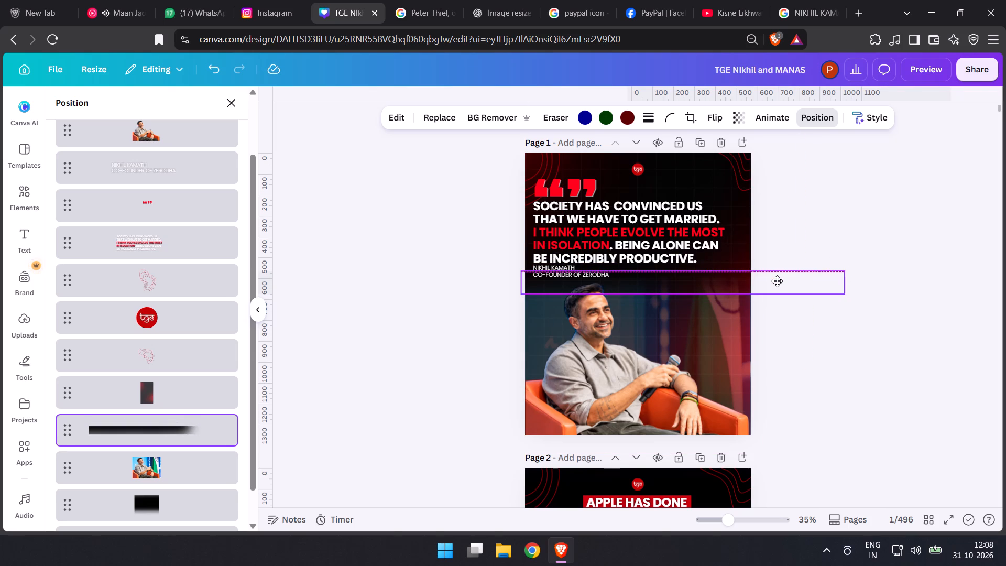
{"action": "double_click", "coordinate": [823, 349]}
Reselect the black gradient strip's layer, raise it over the attribution text and extend its fade further down over the speaker's head.
{"action": "left_click", "coordinate": [589, 286]}
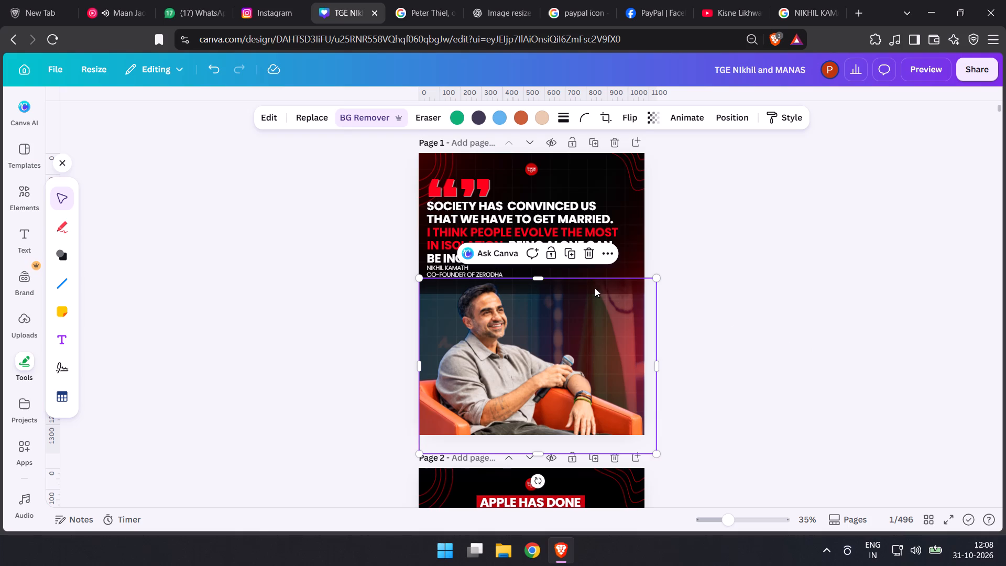
{"action": "left_click", "coordinate": [621, 289]}
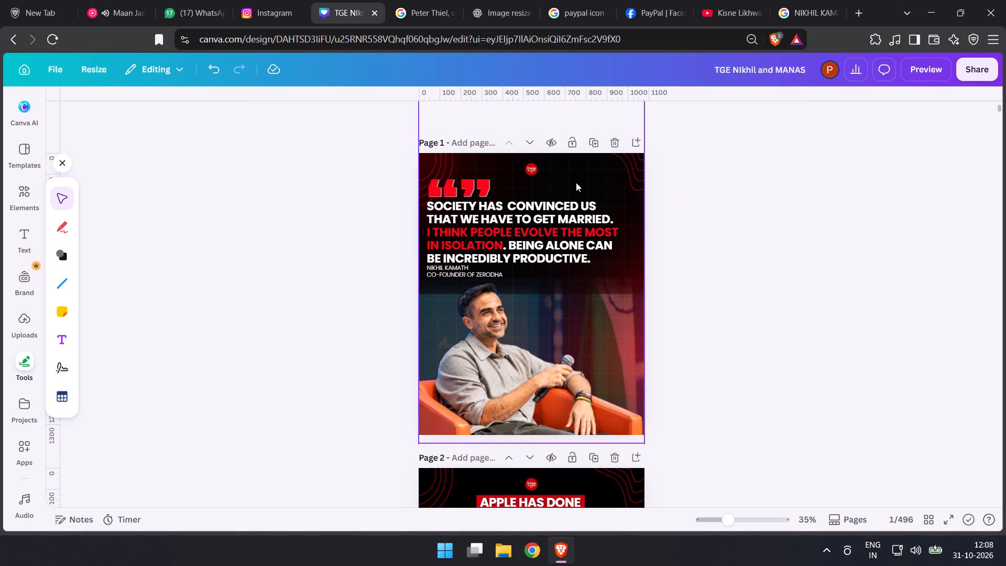
{"action": "left_click", "coordinate": [576, 182]}
{"action": "left_click", "coordinate": [684, 115]}
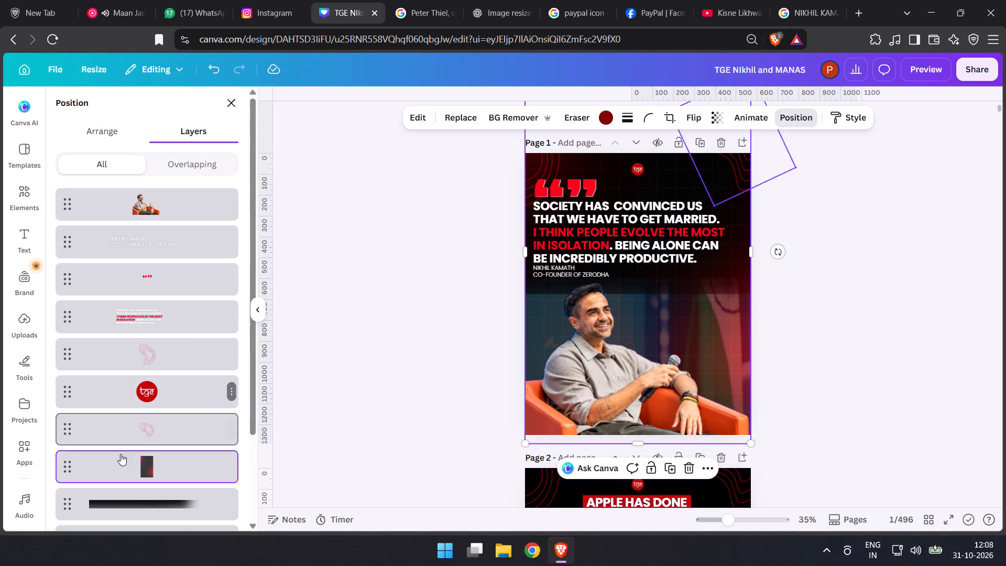
{"action": "left_click", "coordinate": [145, 503]}
{"action": "left_click_drag", "start_coordinate": [680, 293], "coordinate": [683, 309]}
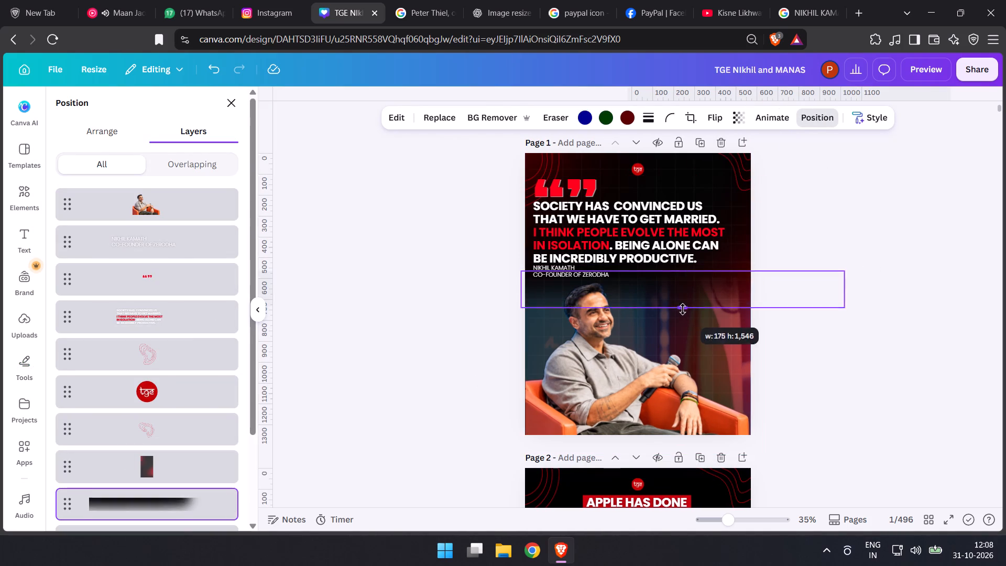
{"action": "left_click_drag", "start_coordinate": [683, 309], "coordinate": [687, 332]}
{"action": "left_click_drag", "start_coordinate": [707, 293], "coordinate": [704, 271]}
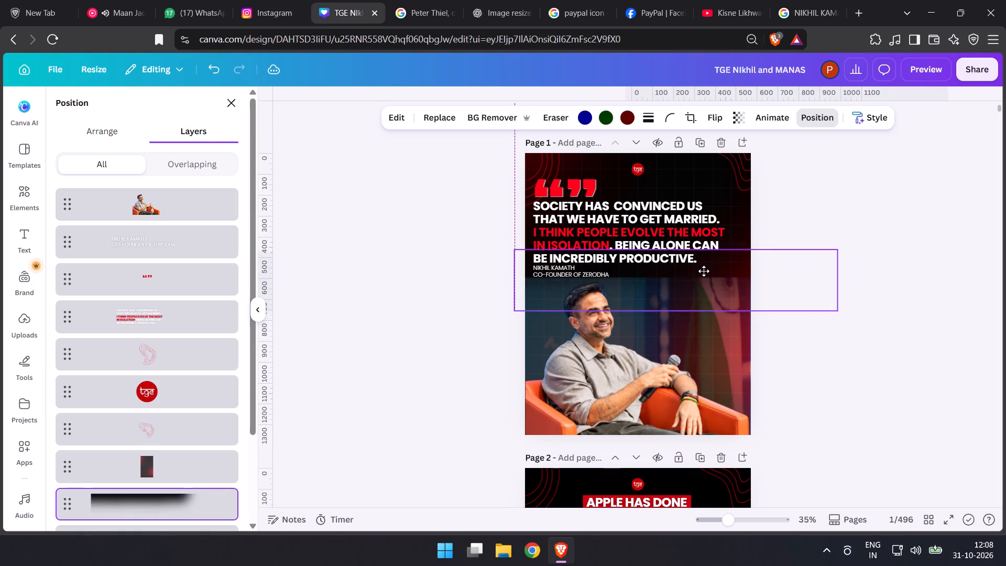
{"action": "left_click_drag", "start_coordinate": [704, 271], "coordinate": [703, 269]}
{"action": "left_click_drag", "start_coordinate": [672, 309], "coordinate": [679, 340]}
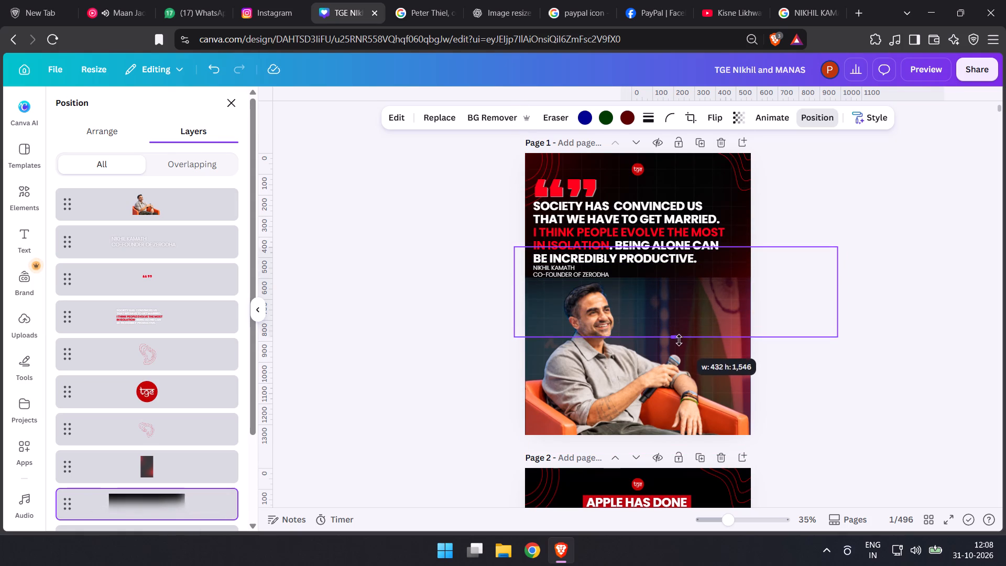
{"action": "left_click_drag", "start_coordinate": [679, 340], "coordinate": [673, 338]}
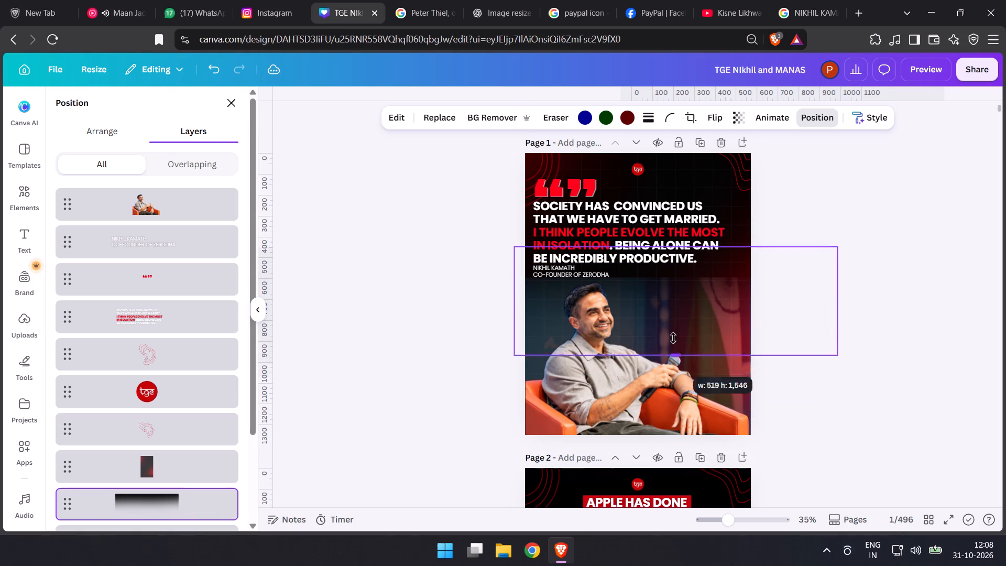
{"action": "left_click_drag", "start_coordinate": [673, 338], "coordinate": [671, 322]}
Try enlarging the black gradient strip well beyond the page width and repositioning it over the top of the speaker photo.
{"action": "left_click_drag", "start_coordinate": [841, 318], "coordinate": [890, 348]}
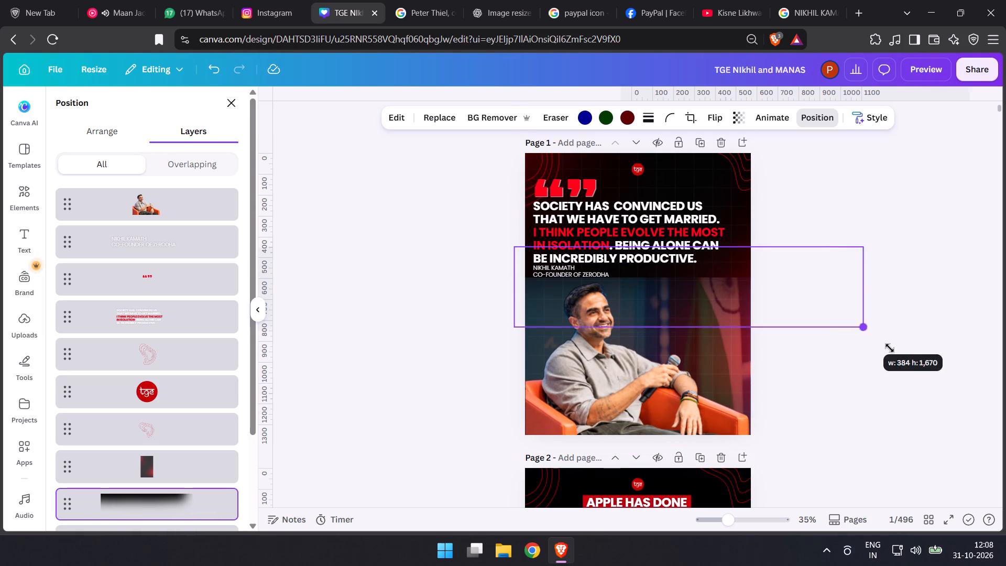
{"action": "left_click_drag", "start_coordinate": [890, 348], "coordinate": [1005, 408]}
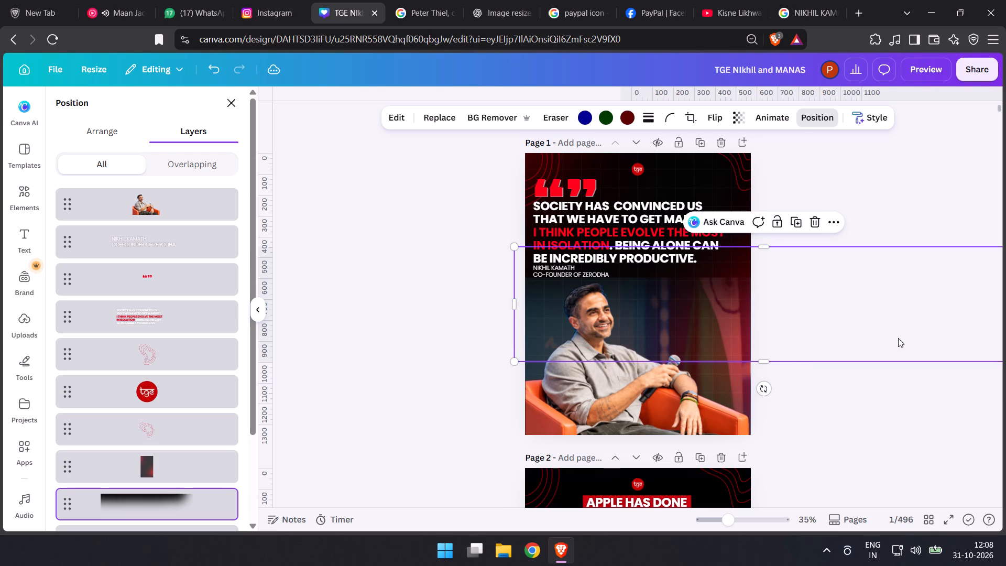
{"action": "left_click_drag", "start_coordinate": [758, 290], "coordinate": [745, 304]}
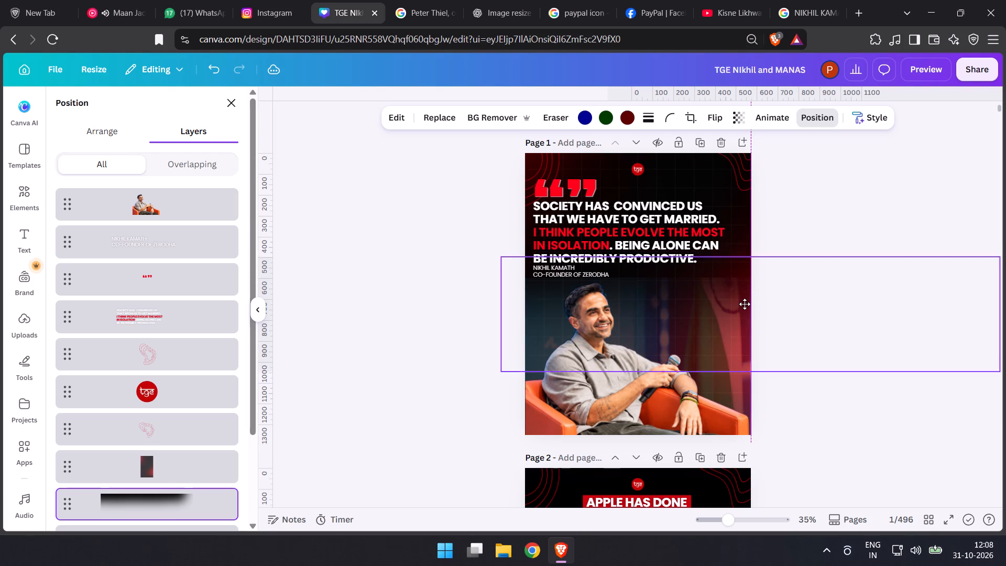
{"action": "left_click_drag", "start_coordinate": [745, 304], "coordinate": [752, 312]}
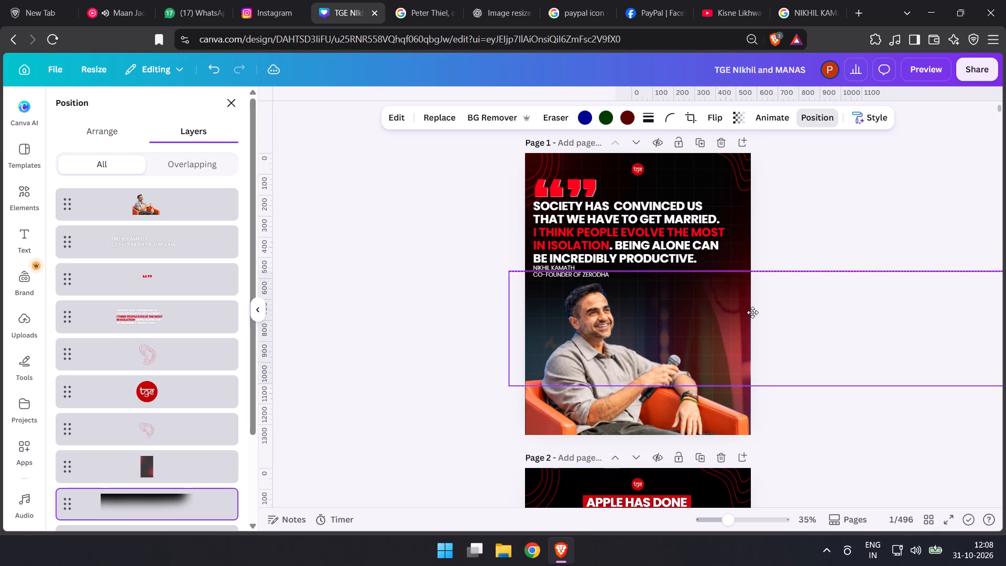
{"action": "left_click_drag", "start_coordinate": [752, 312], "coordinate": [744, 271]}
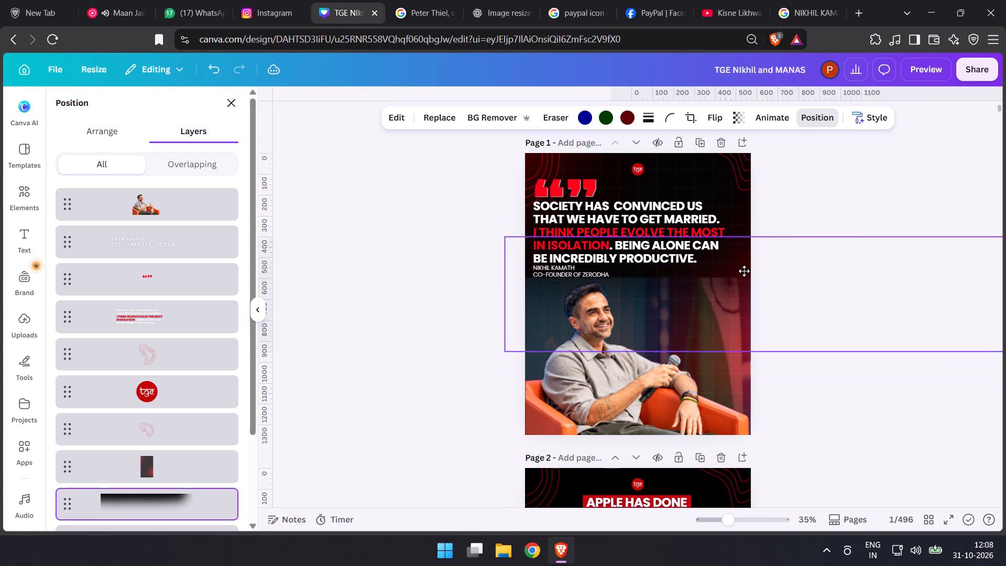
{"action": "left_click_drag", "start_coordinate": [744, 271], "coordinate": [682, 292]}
Shrink the black gradient to a small strip about 446 wide and 82 high, and place it along the speaker photo's top edge.
{"action": "left_click_drag", "start_coordinate": [932, 364], "coordinate": [899, 345]}
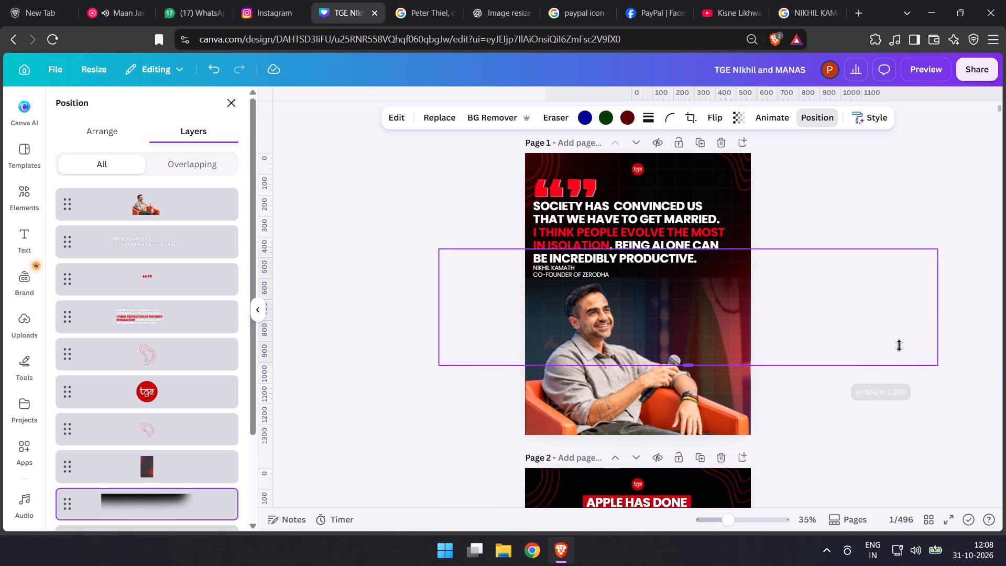
{"action": "left_click_drag", "start_coordinate": [899, 345], "coordinate": [730, 341]}
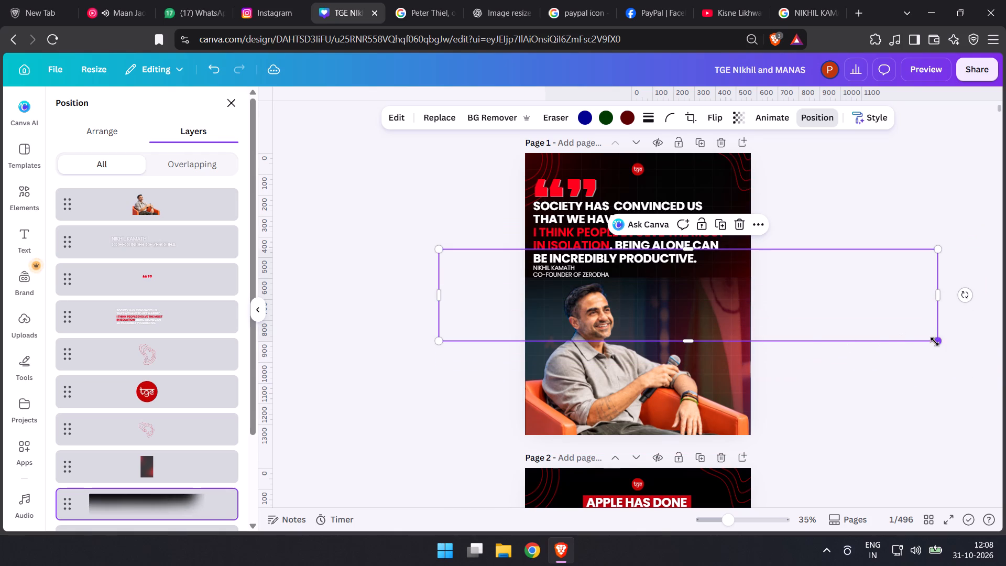
{"action": "left_click_drag", "start_coordinate": [936, 342], "coordinate": [530, 263]}
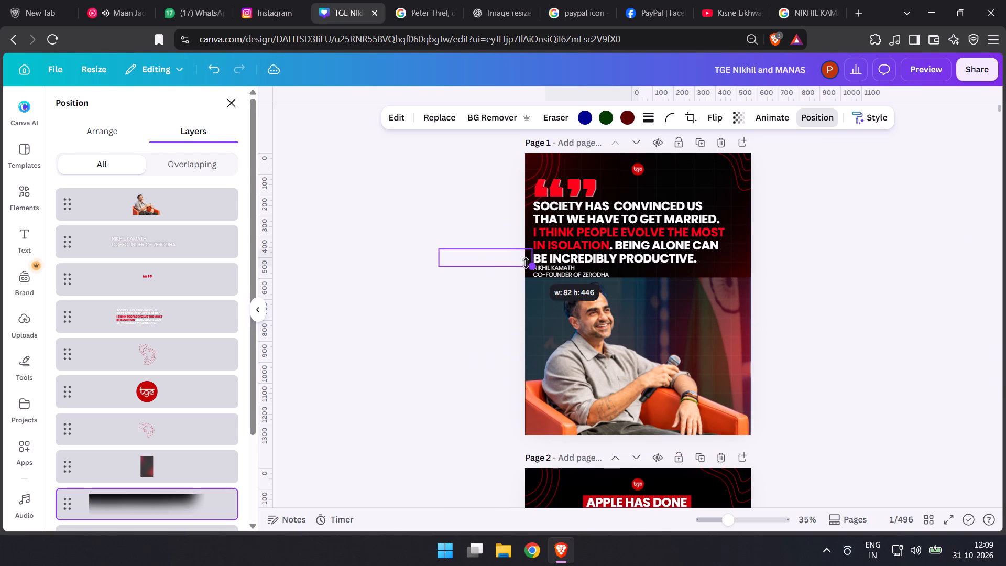
{"action": "left_click_drag", "start_coordinate": [507, 259], "coordinate": [649, 286]}
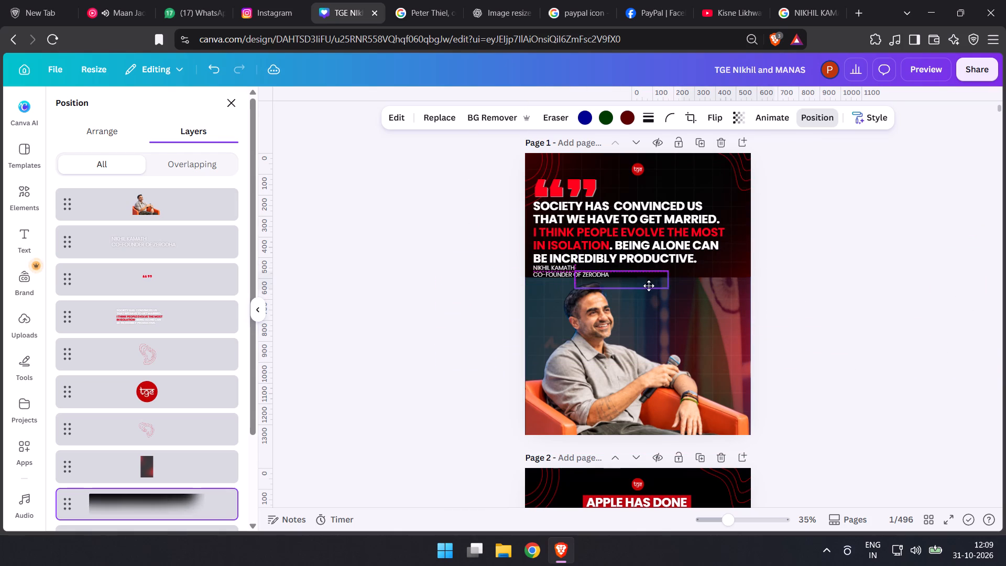
{"action": "left_click_drag", "start_coordinate": [649, 286], "coordinate": [660, 284]}
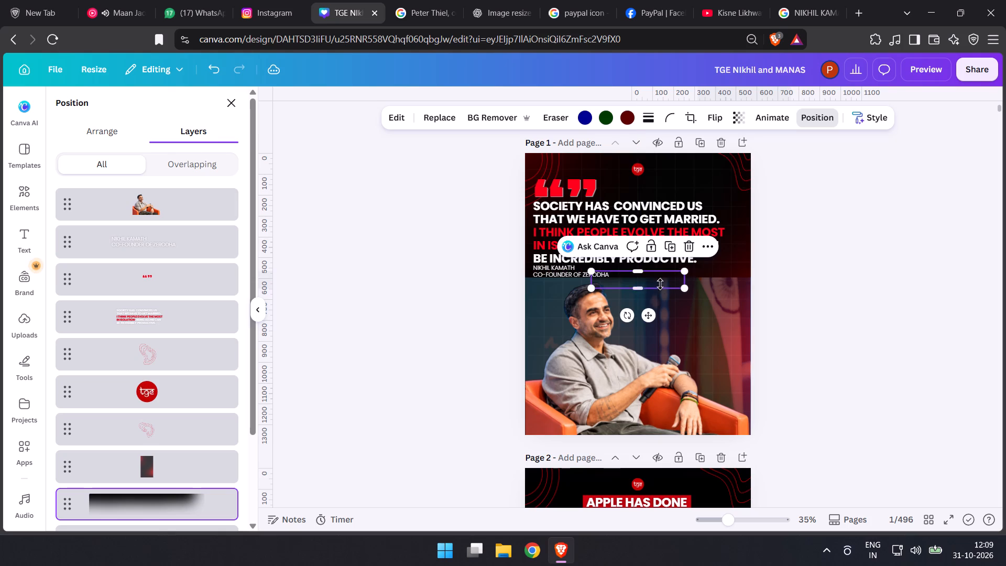
Stretch the black gradient strip rightward past the page's right edge, increase its height to about 113, and keep it along the photo's top edge.
{"action": "left_click_drag", "start_coordinate": [685, 280], "coordinate": [774, 280]}
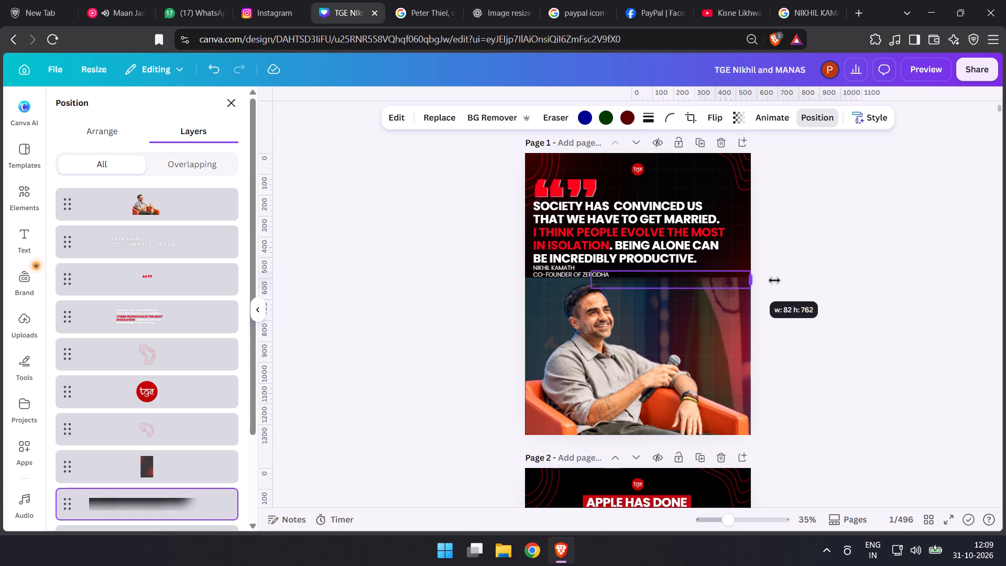
{"action": "left_click_drag", "start_coordinate": [774, 280], "coordinate": [776, 280]}
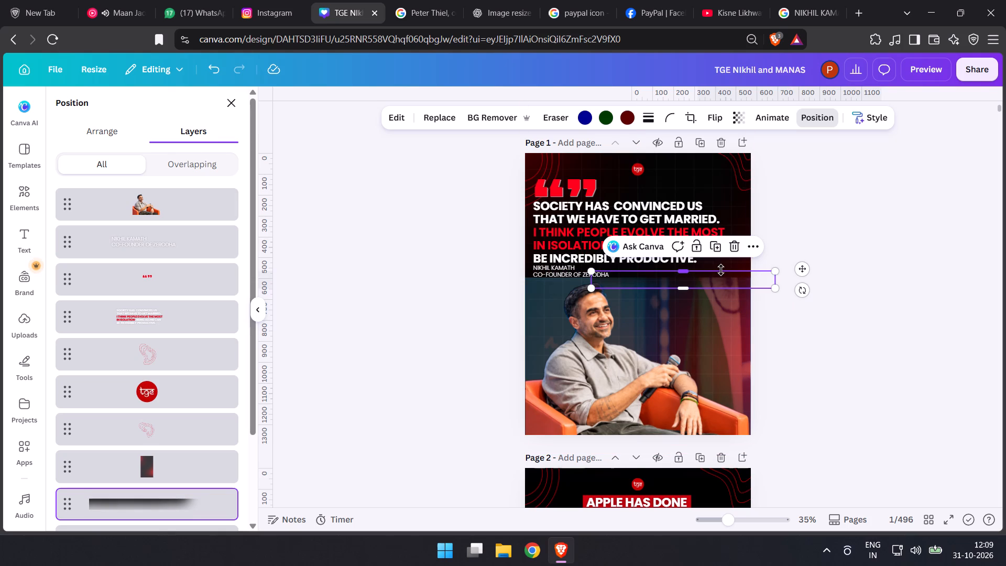
{"action": "scroll", "coordinate": [652, 299], "scroll_direction": "right", "scroll_amount": 1}
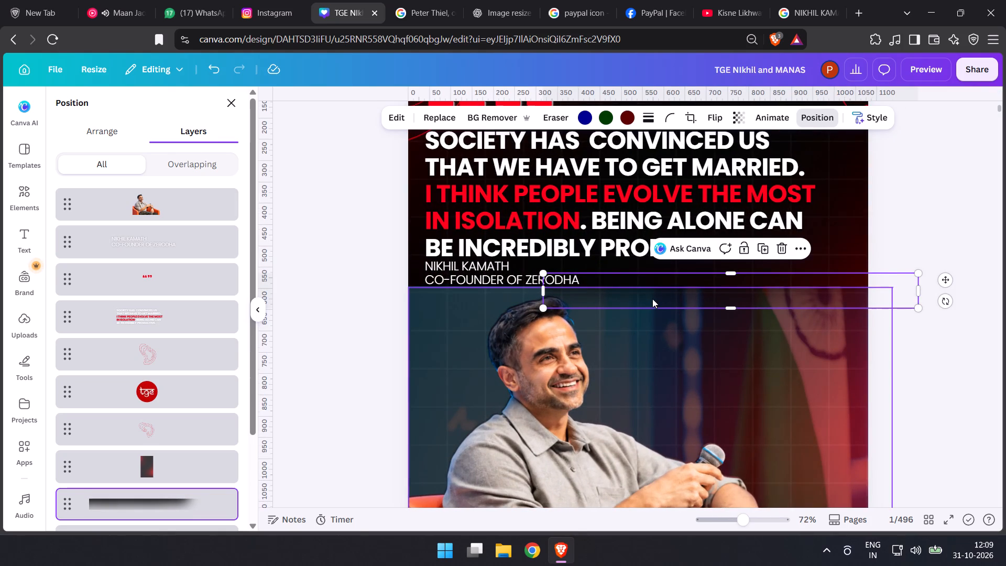
{"action": "scroll", "coordinate": [924, 250], "scroll_direction": "right", "scroll_amount": 1}
{"action": "left_click_drag", "start_coordinate": [829, 282], "coordinate": [840, 289]}
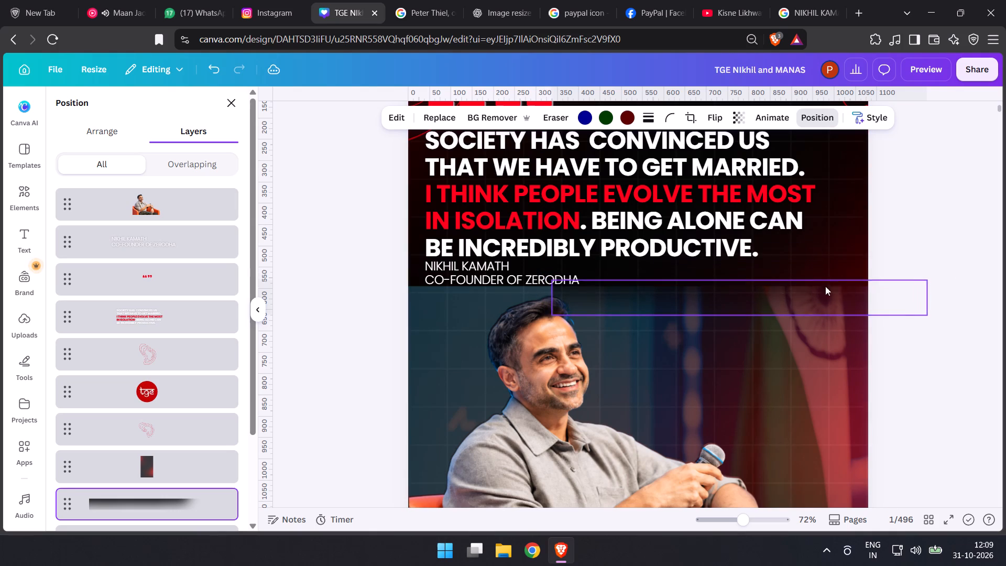
{"action": "left_click_drag", "start_coordinate": [750, 279], "coordinate": [749, 266]}
{"action": "left_click_drag", "start_coordinate": [770, 300], "coordinate": [778, 306]}
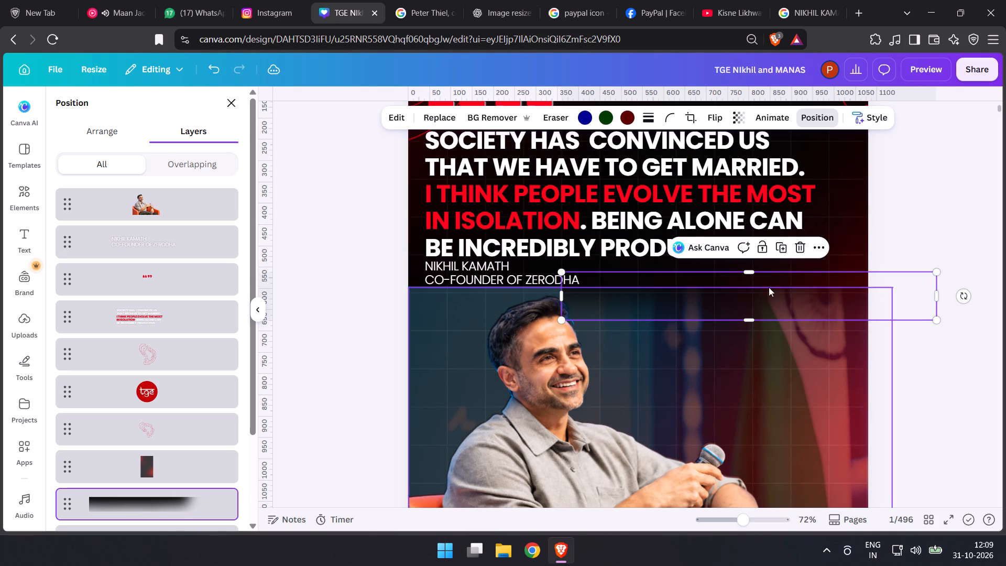
{"action": "left_click", "coordinate": [734, 119]}
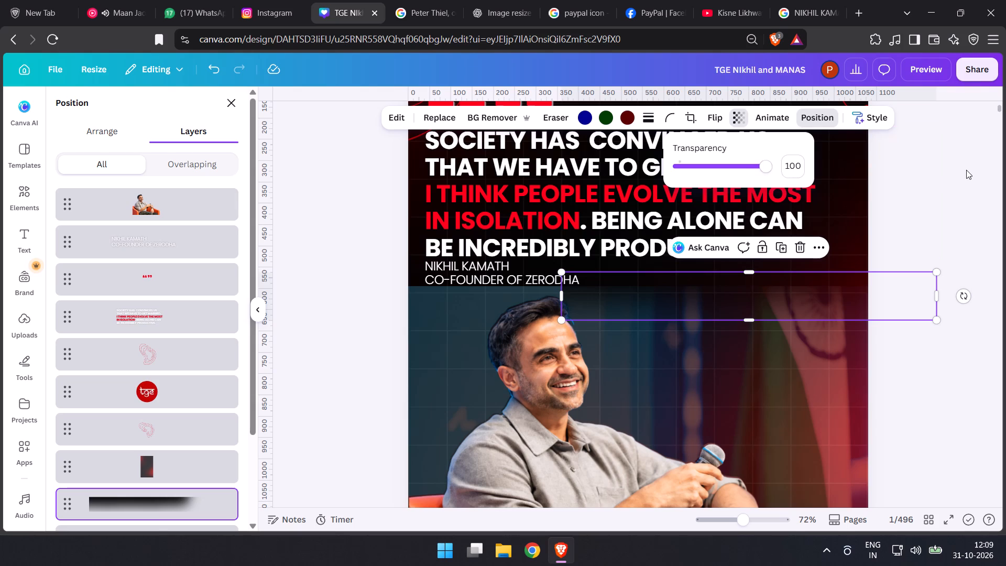
{"action": "left_click", "coordinate": [963, 171]}
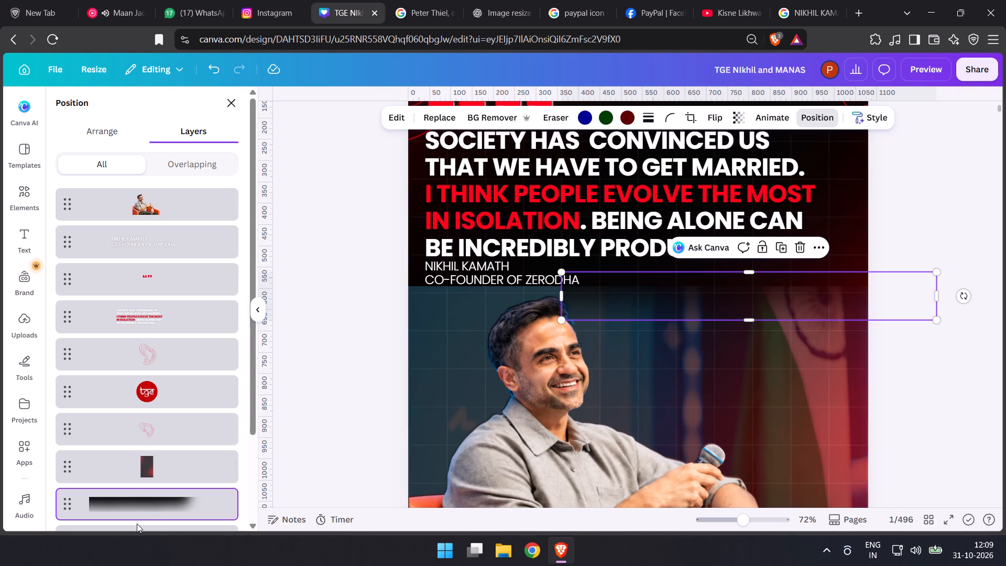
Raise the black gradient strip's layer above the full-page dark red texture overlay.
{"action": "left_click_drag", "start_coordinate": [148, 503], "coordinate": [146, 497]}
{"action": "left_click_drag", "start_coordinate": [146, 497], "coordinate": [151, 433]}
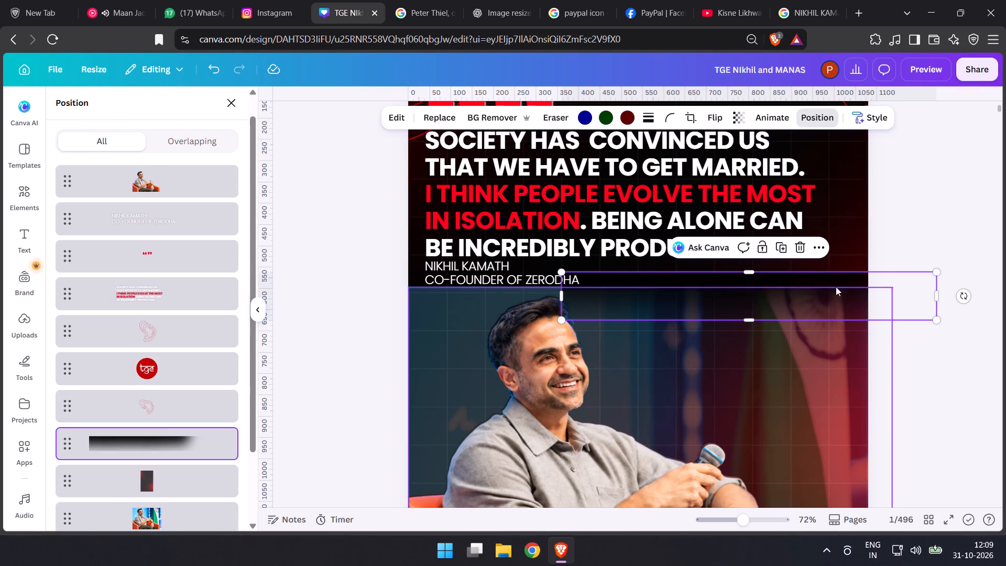
Nudge the black gradient strip and extend it past the page's left edge to about 1,458 wide.
{"action": "left_click_drag", "start_coordinate": [888, 290], "coordinate": [894, 293]}
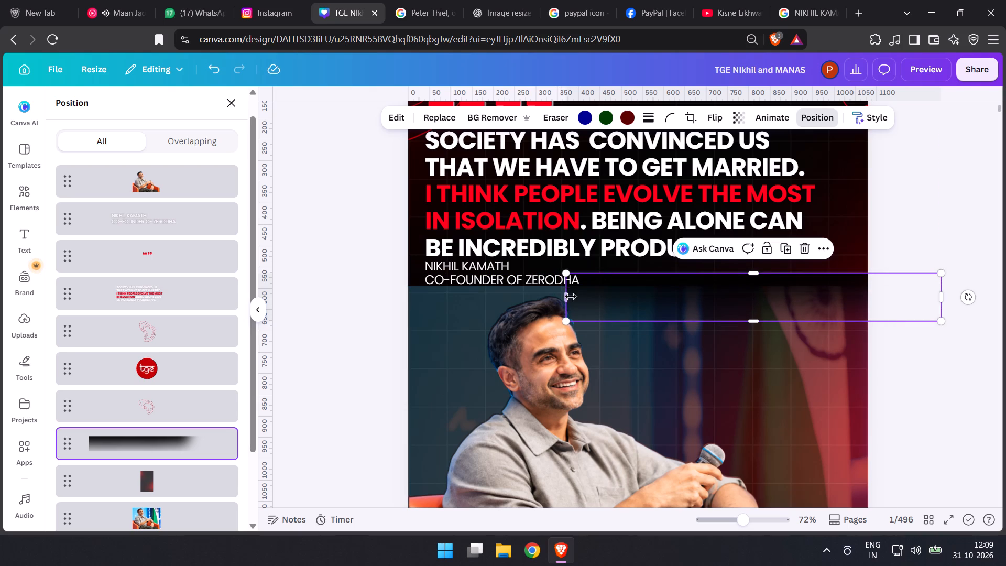
{"action": "left_click_drag", "start_coordinate": [569, 295], "coordinate": [376, 296]}
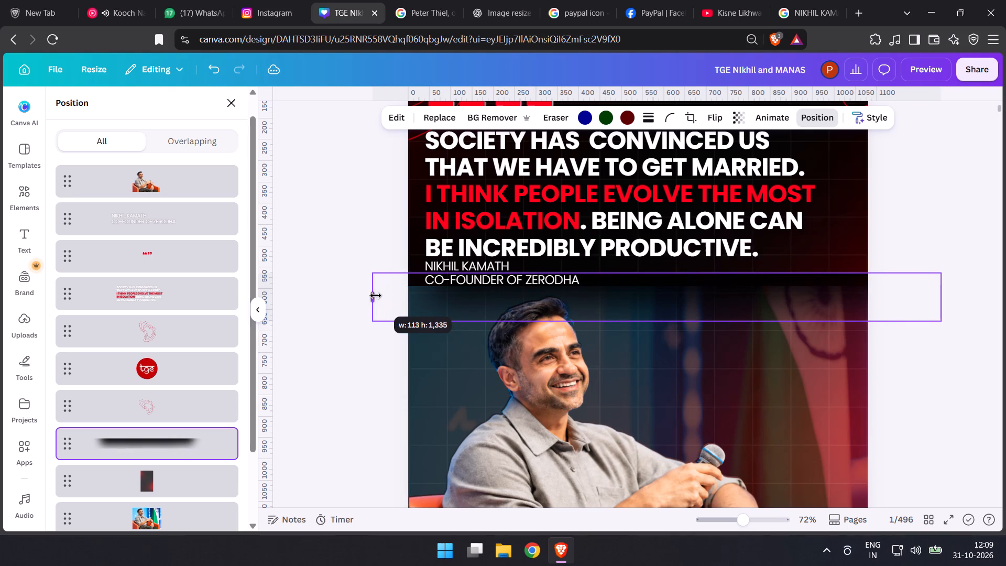
{"action": "left_click_drag", "start_coordinate": [376, 296], "coordinate": [326, 285]}
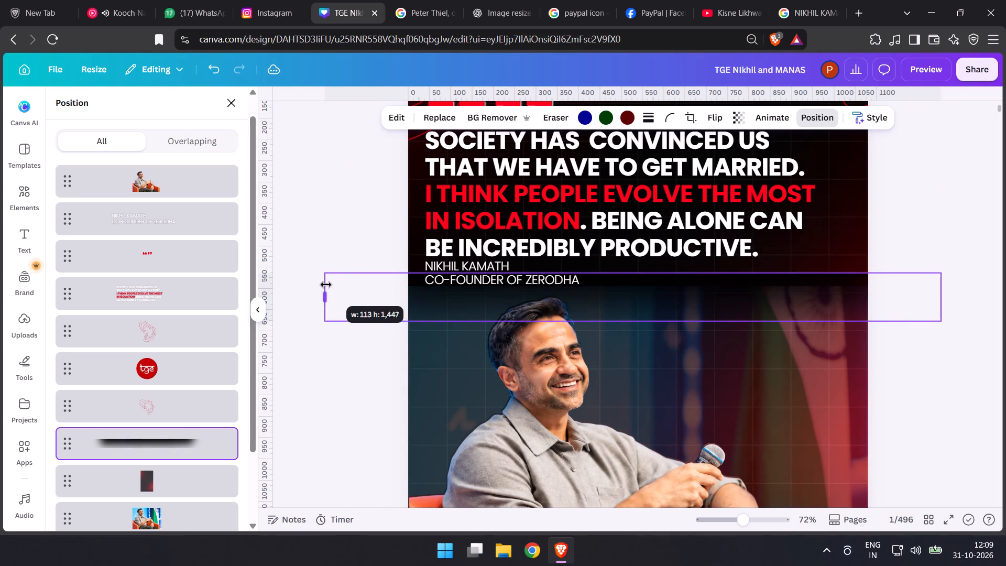
{"action": "left_click_drag", "start_coordinate": [326, 285], "coordinate": [323, 284]}
{"action": "left_click", "coordinate": [945, 362]}
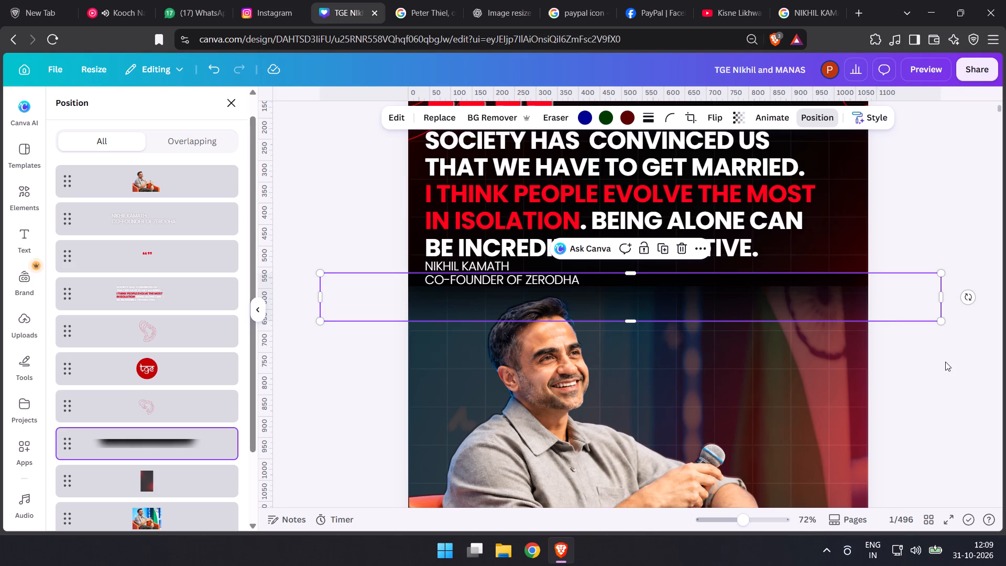
{"action": "left_click", "coordinate": [945, 362]}
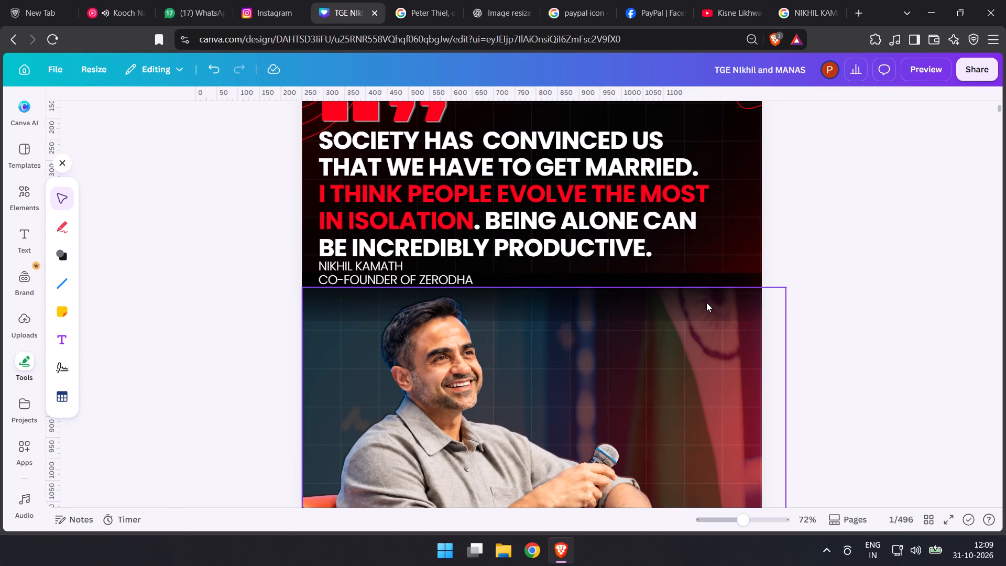
Extend the black gradient strip's lower edge further down over the speaker's forehead.
{"action": "left_click", "coordinate": [706, 302]}
{"action": "left_click", "coordinate": [731, 278]}
{"action": "left_click_drag", "start_coordinate": [526, 322], "coordinate": [526, 326]}
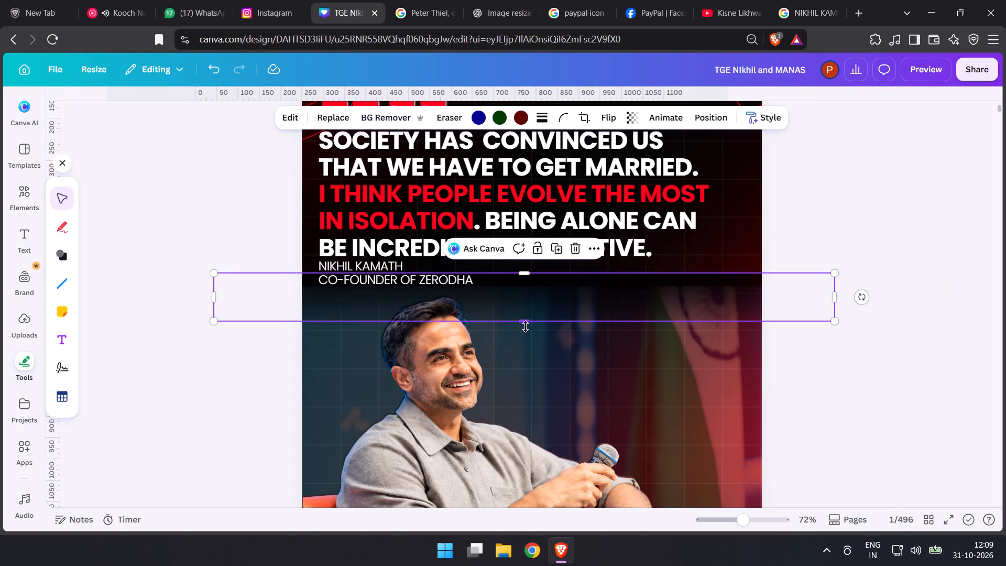
{"action": "left_click_drag", "start_coordinate": [526, 326], "coordinate": [530, 361]}
{"action": "double_click", "coordinate": [887, 423]}
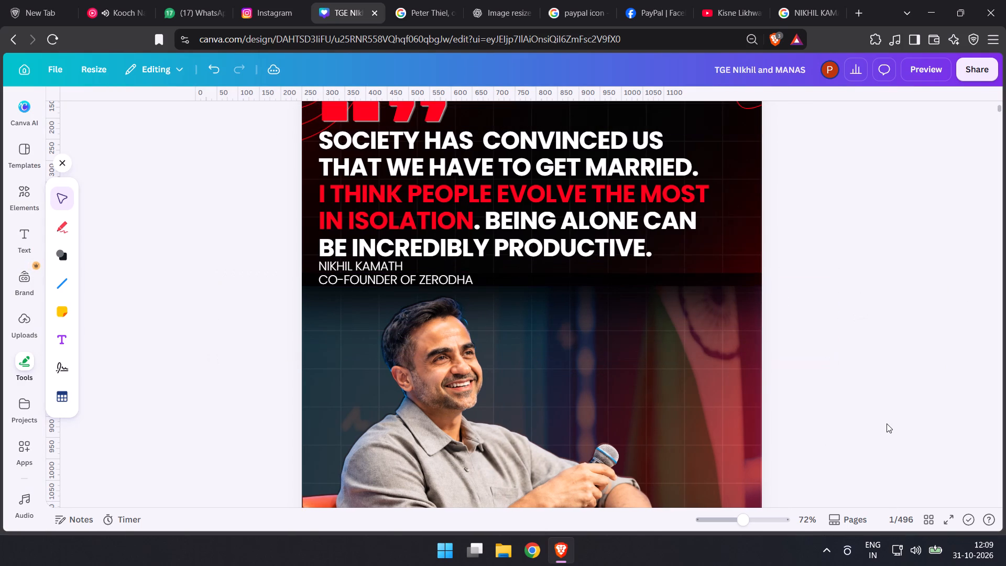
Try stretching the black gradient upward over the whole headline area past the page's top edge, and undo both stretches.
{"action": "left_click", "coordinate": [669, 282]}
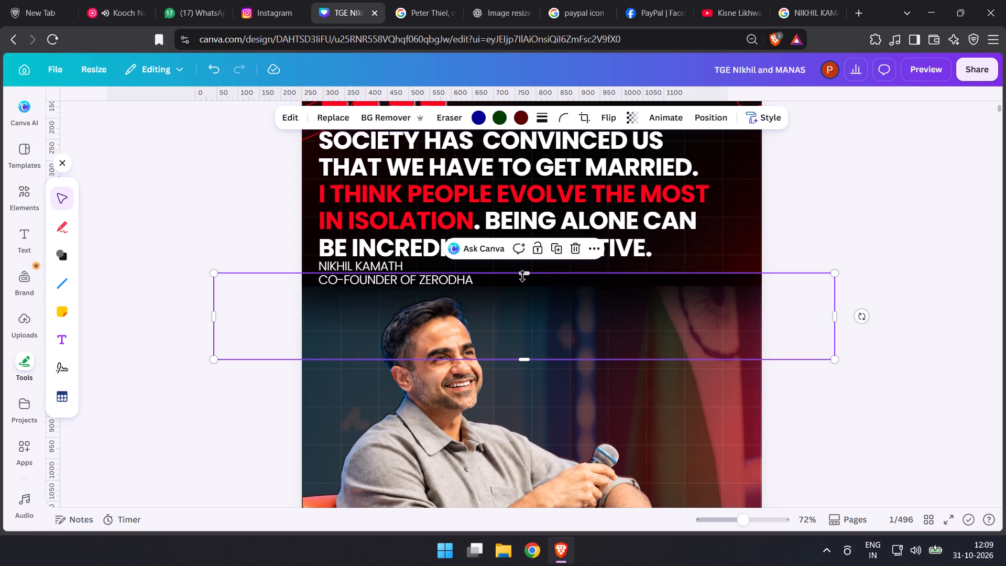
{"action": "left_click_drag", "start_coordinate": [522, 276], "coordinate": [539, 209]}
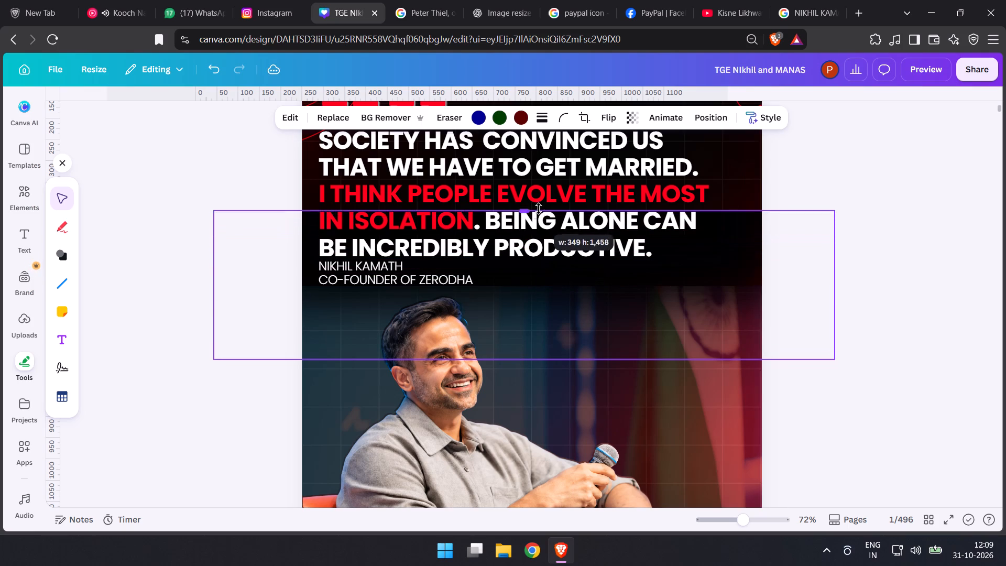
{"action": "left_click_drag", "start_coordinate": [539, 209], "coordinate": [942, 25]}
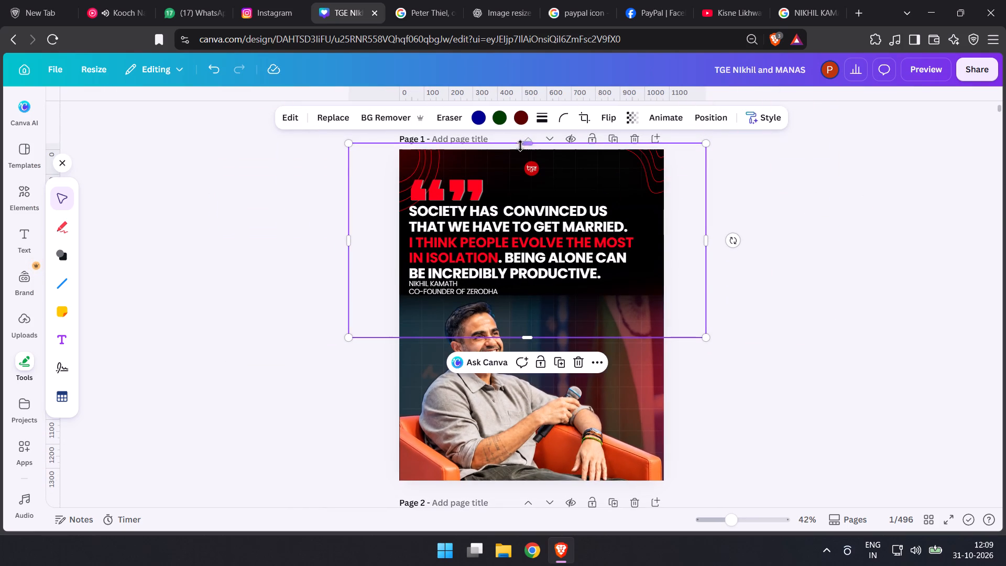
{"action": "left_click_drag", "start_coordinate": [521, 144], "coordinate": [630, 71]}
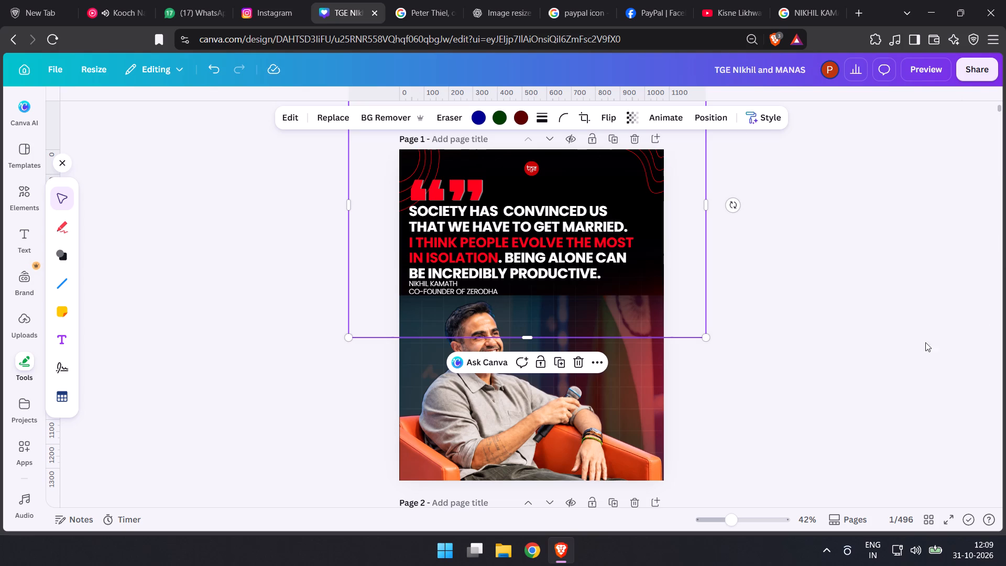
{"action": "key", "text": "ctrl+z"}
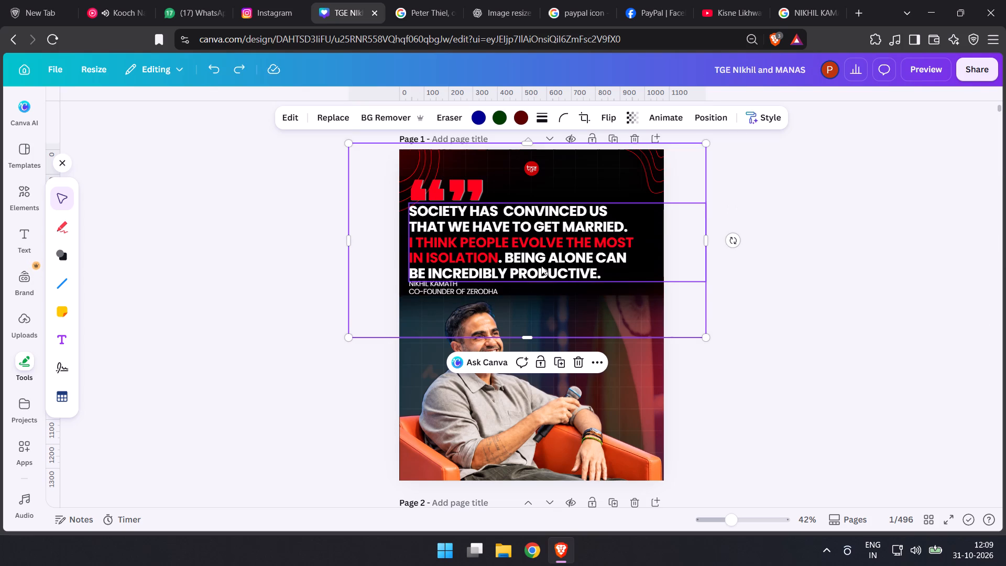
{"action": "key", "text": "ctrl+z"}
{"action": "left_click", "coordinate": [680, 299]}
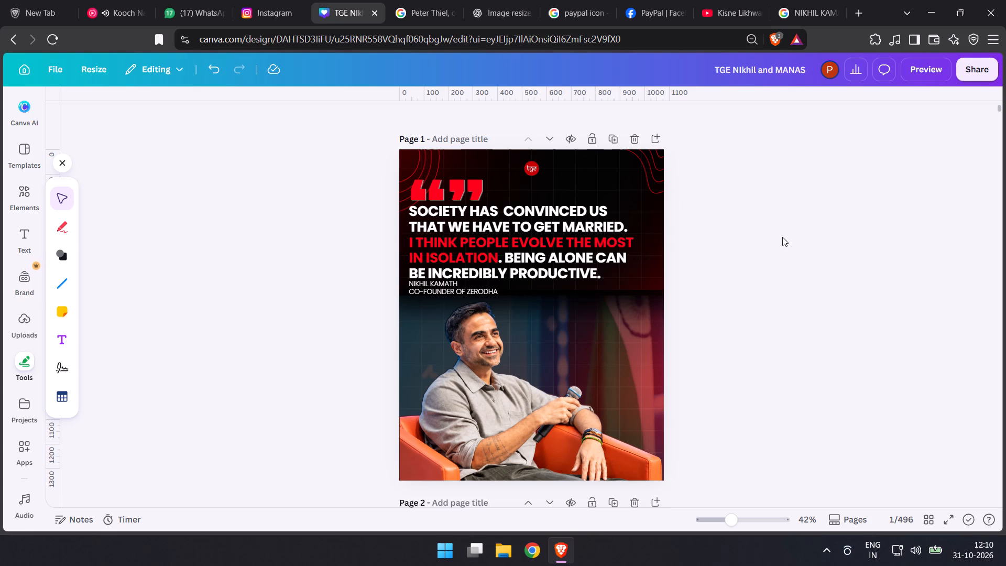
Move the black gradient strip's layer below the dark red texture overlay, directly above the original speaker photo.
{"action": "left_click", "coordinate": [647, 295]}
{"action": "left_click", "coordinate": [708, 122]}
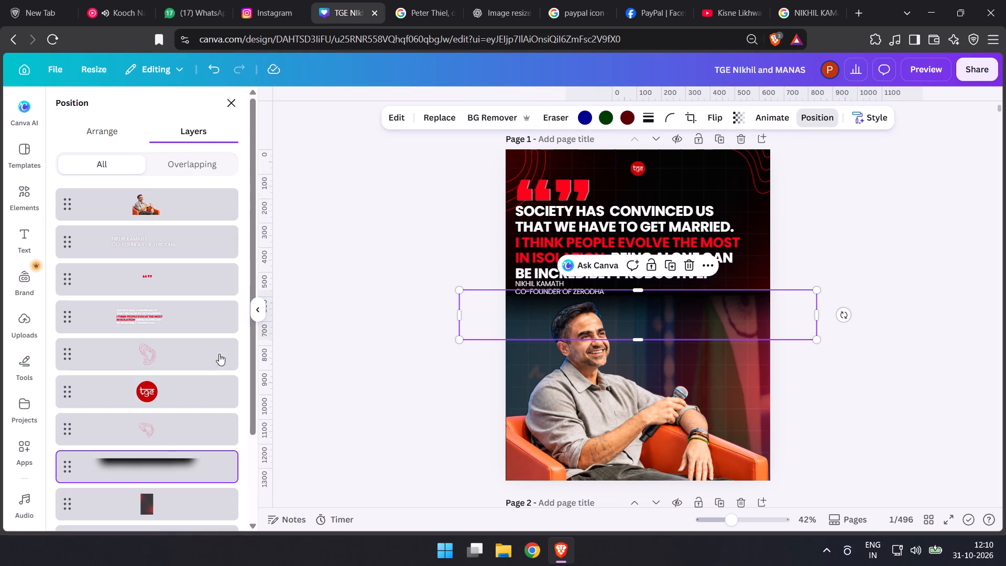
{"action": "left_click_drag", "start_coordinate": [167, 458], "coordinate": [187, 400]}
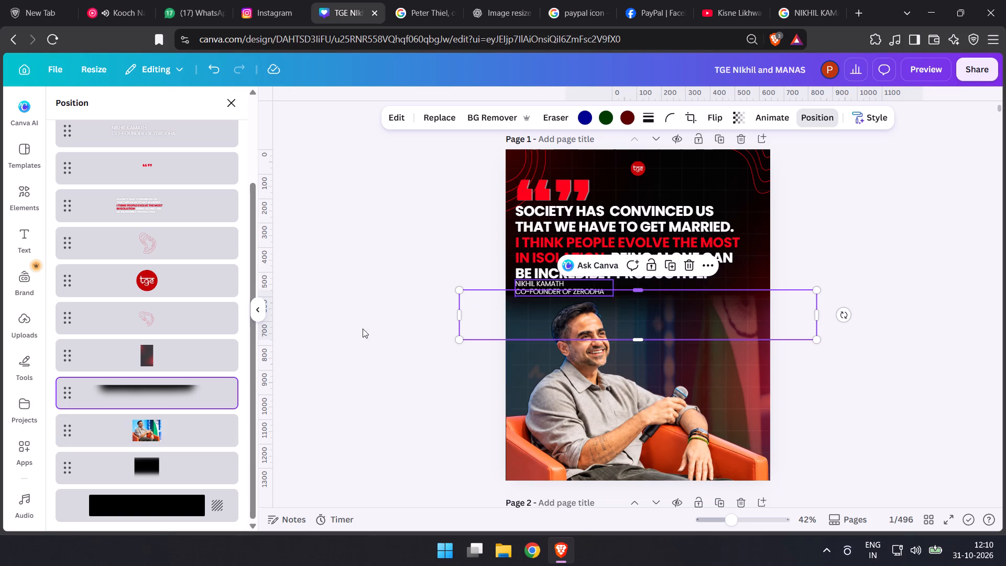
{"action": "left_click", "coordinate": [375, 321]}
{"action": "left_click", "coordinate": [375, 321]}
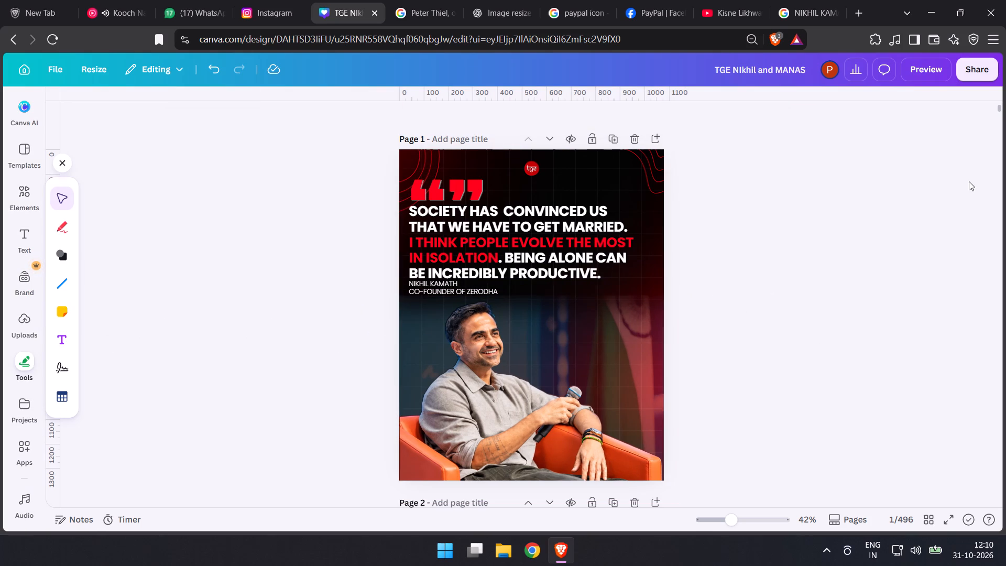
Reduce the full-page dark red texture overlay's opacity to about 78.
{"action": "left_click", "coordinate": [485, 157]}
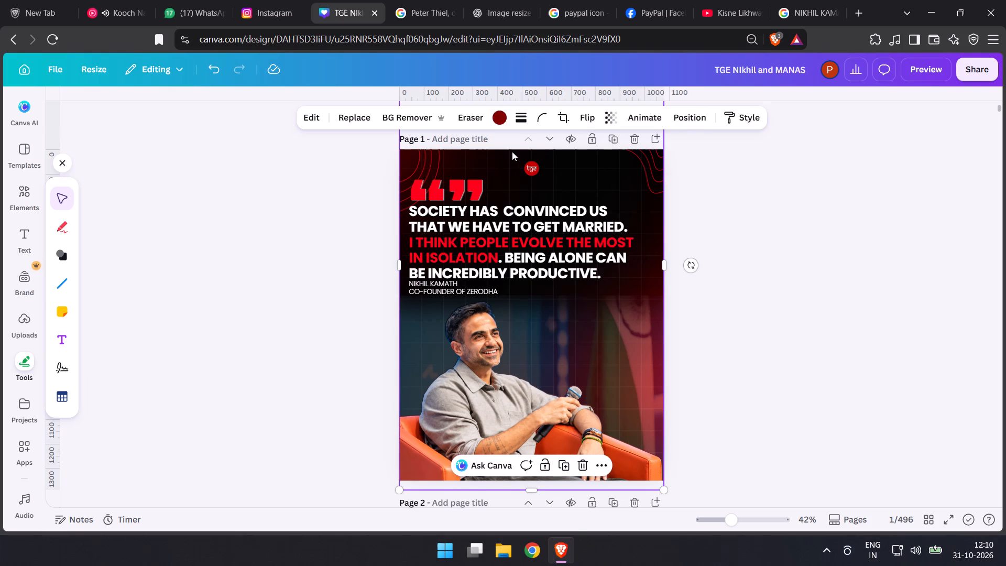
{"action": "left_click", "coordinate": [618, 117]}
{"action": "left_click_drag", "start_coordinate": [629, 161], "coordinate": [620, 162]}
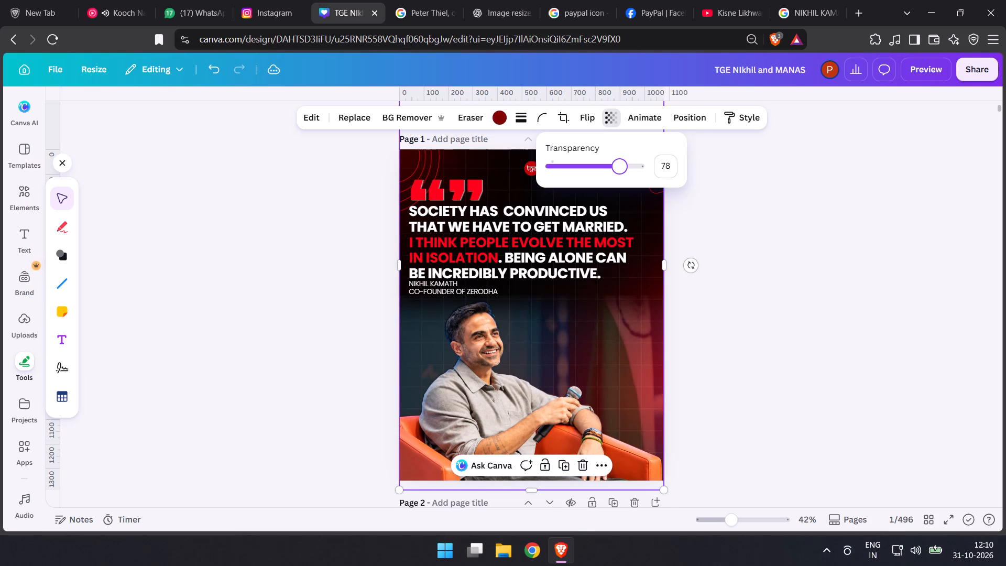
{"action": "left_click_drag", "start_coordinate": [620, 162], "coordinate": [619, 161]}
{"action": "double_click", "coordinate": [773, 347]}
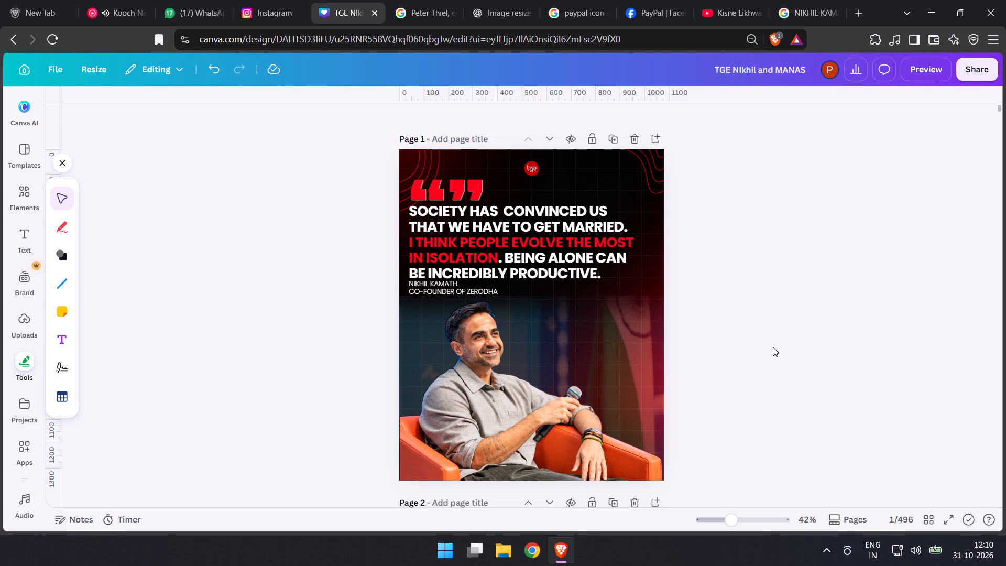
Widen the black gradient strip further past the page's right edge, extend its lower edge slightly, and shift it down over the photo's top.
{"action": "left_click", "coordinate": [545, 384]}
{"action": "left_click", "coordinate": [722, 119]}
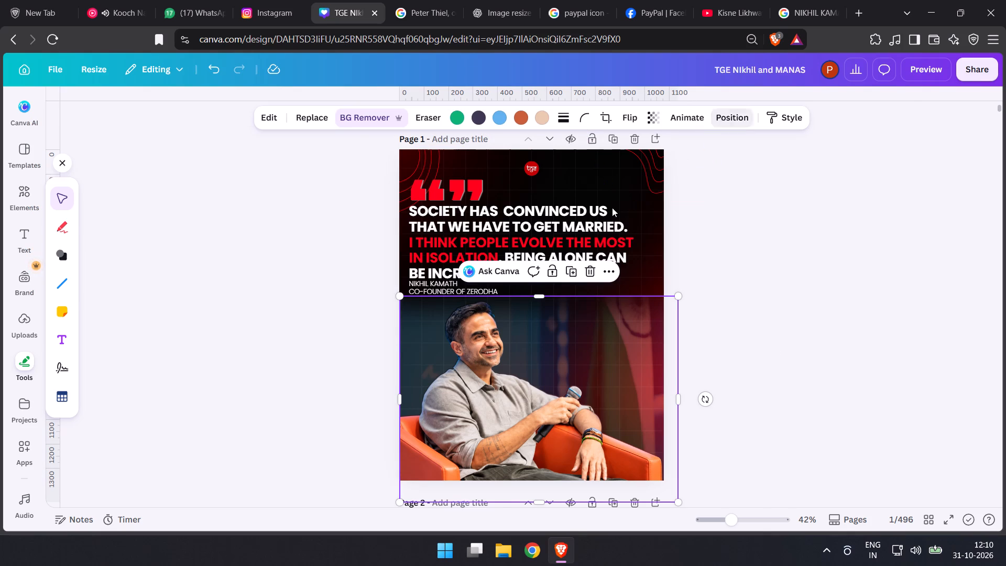
{"action": "left_click", "coordinate": [156, 497]}
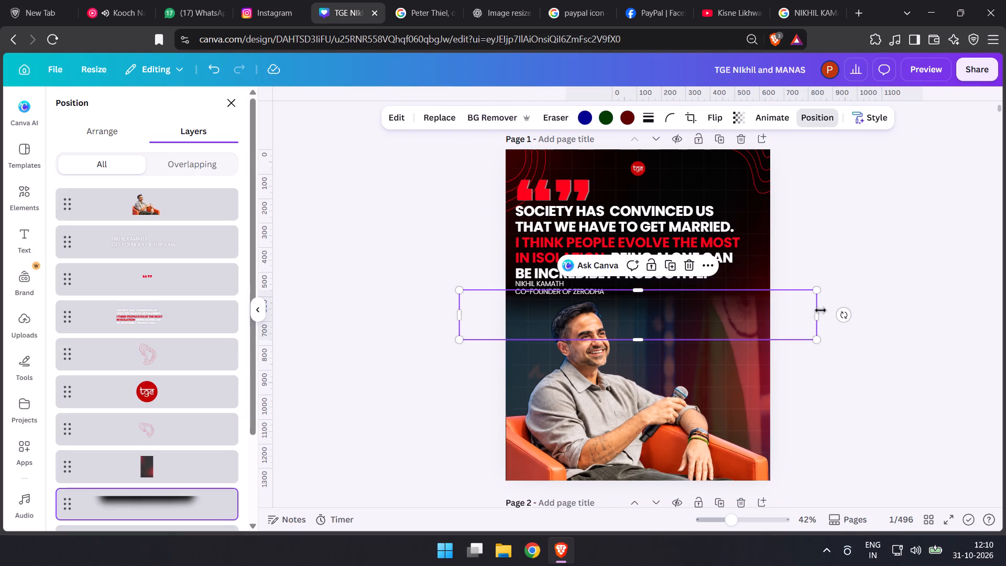
{"action": "left_click_drag", "start_coordinate": [819, 311], "coordinate": [848, 307]}
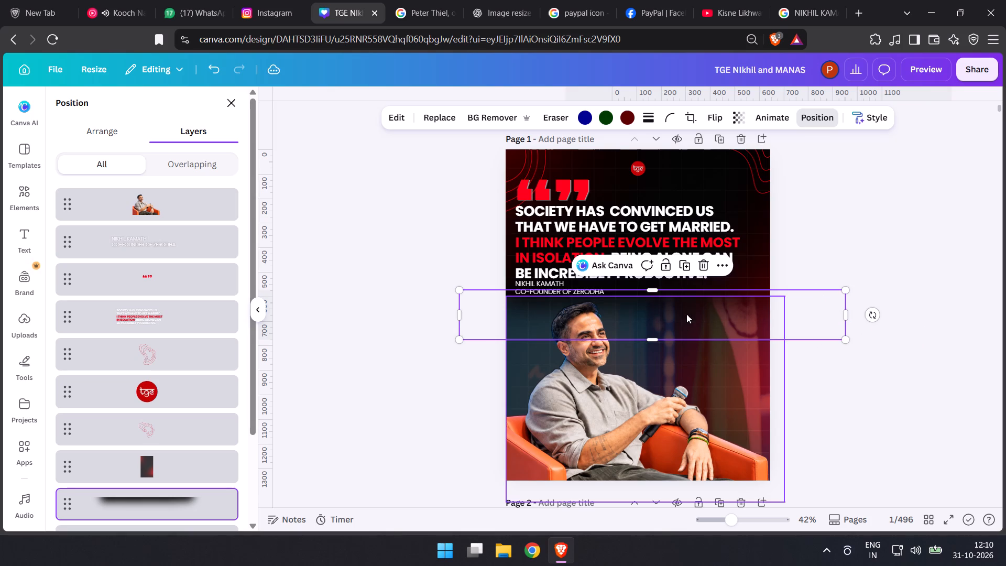
{"action": "left_click_drag", "start_coordinate": [655, 338], "coordinate": [655, 345]}
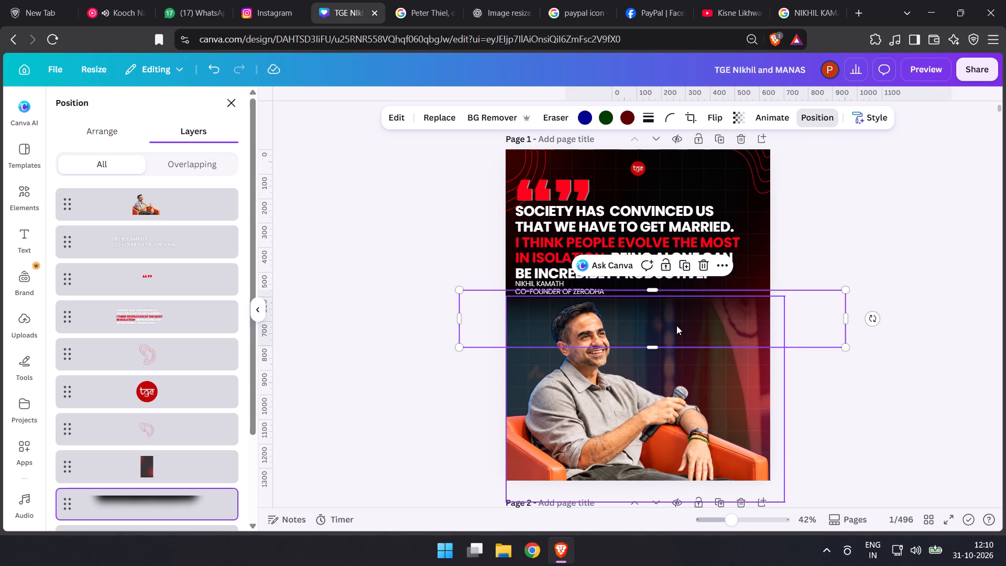
{"action": "left_click", "coordinate": [813, 312]}
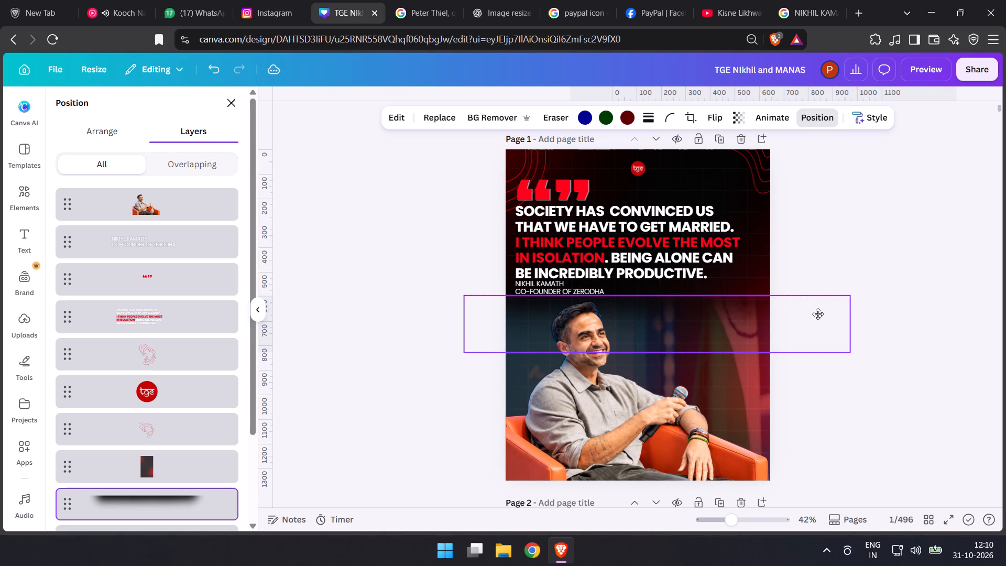
{"action": "left_click", "coordinate": [953, 298]}
{"action": "left_click", "coordinate": [953, 298]}
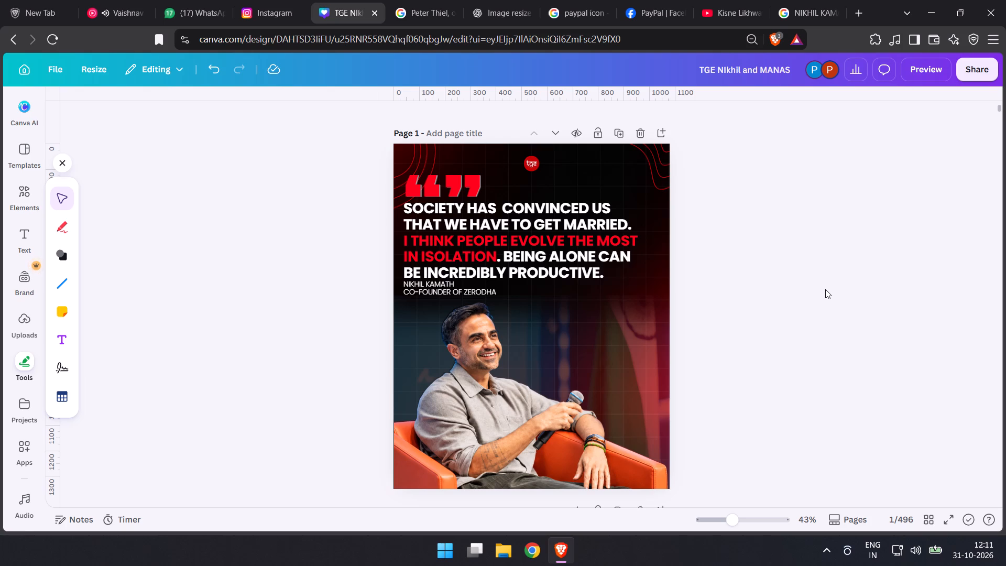
Adjust the opacity of the dark red texture overlay covering the Nikhil Kamath page to about 85.
{"action": "left_click", "coordinate": [586, 173]}
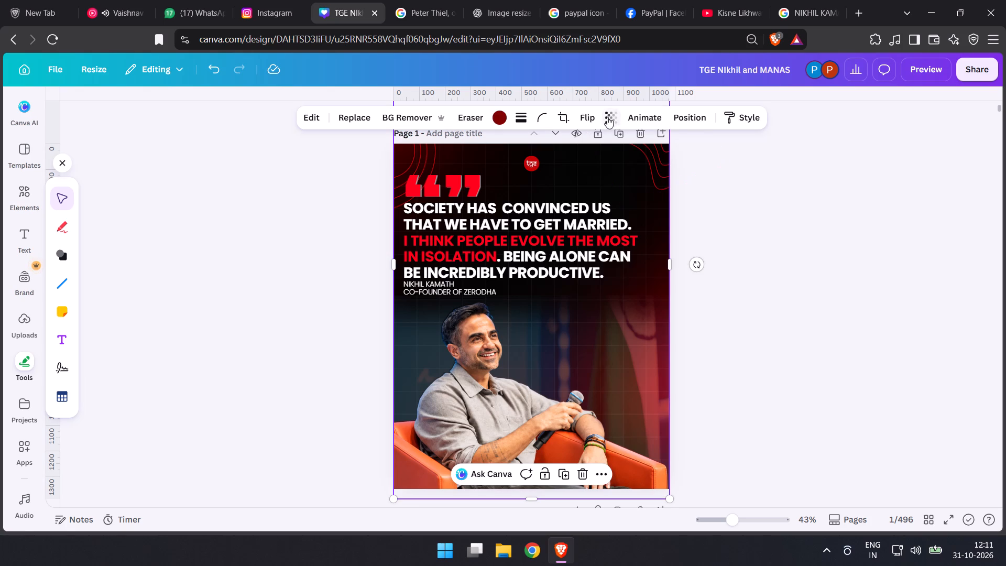
{"action": "left_click", "coordinate": [607, 117]}
{"action": "left_click", "coordinate": [624, 163]}
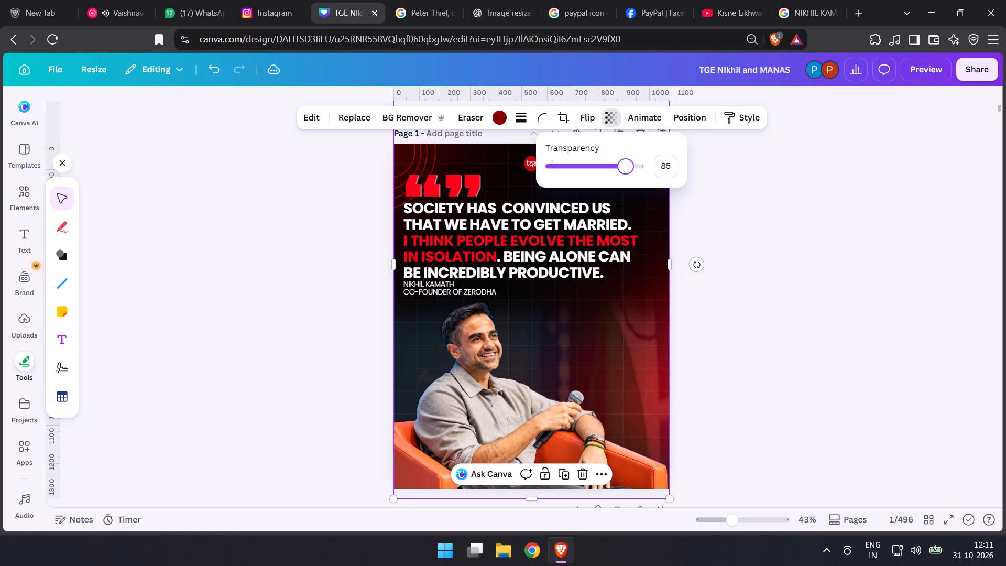
{"action": "left_click", "coordinate": [622, 166]}
{"action": "double_click", "coordinate": [897, 349]}
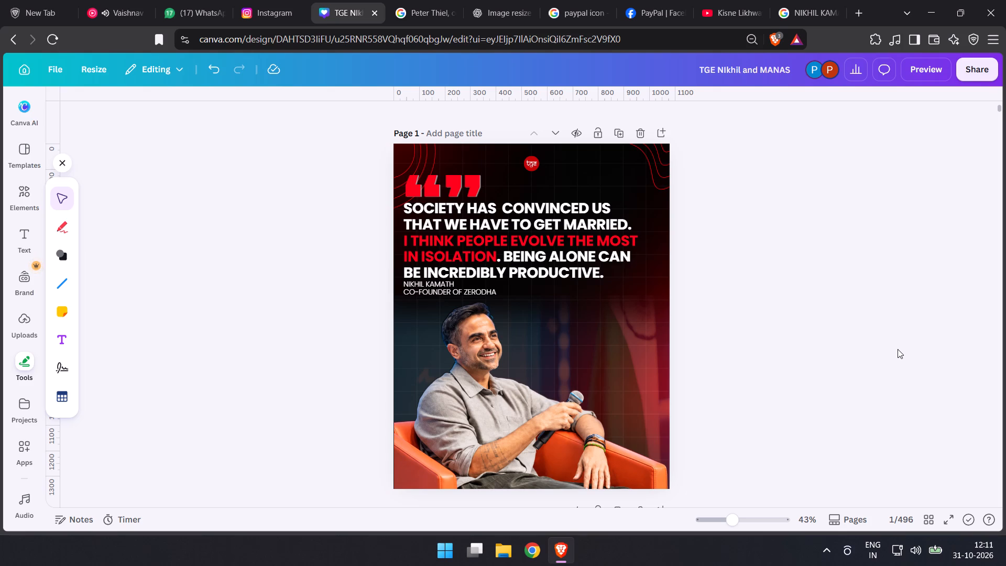
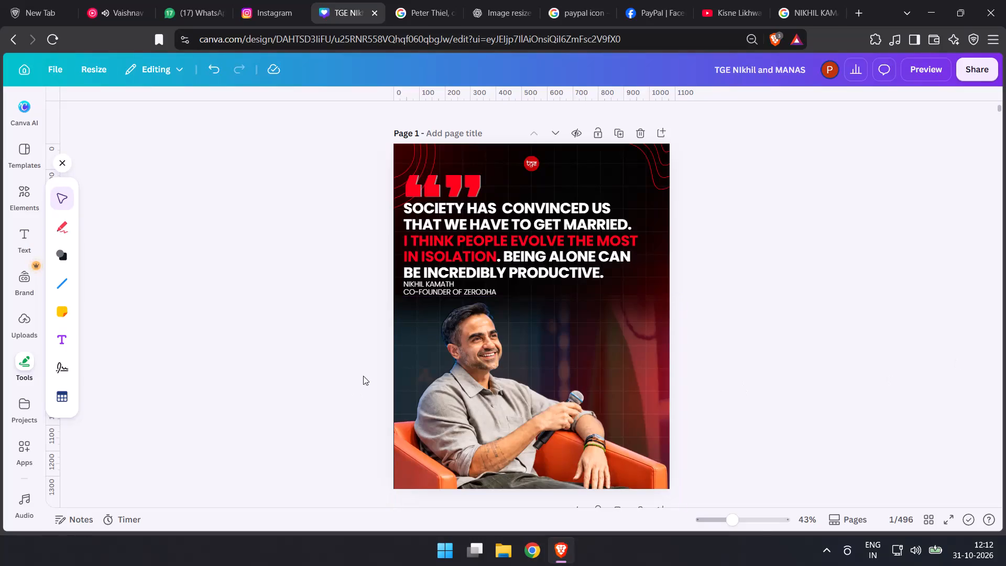
Review page 1's quote post from its headline to the speaker photo, alongside the top of page 2's Apple post.
{"action": "scroll", "coordinate": [242, 358], "scroll_direction": "down", "scroll_amount": 2}
{"action": "scroll", "coordinate": [249, 445], "scroll_direction": "up", "scroll_amount": 1}
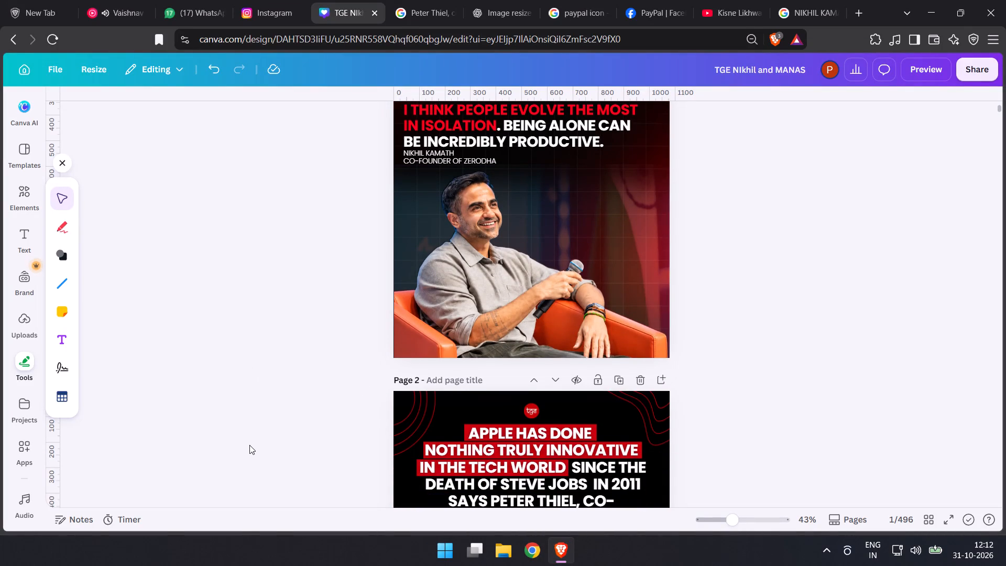
{"action": "scroll", "coordinate": [249, 445], "scroll_direction": "up", "scroll_amount": 2}
{"action": "scroll", "coordinate": [249, 445], "scroll_direction": "down", "scroll_amount": 1}
{"action": "scroll", "coordinate": [249, 445], "scroll_direction": "up", "scroll_amount": 1}
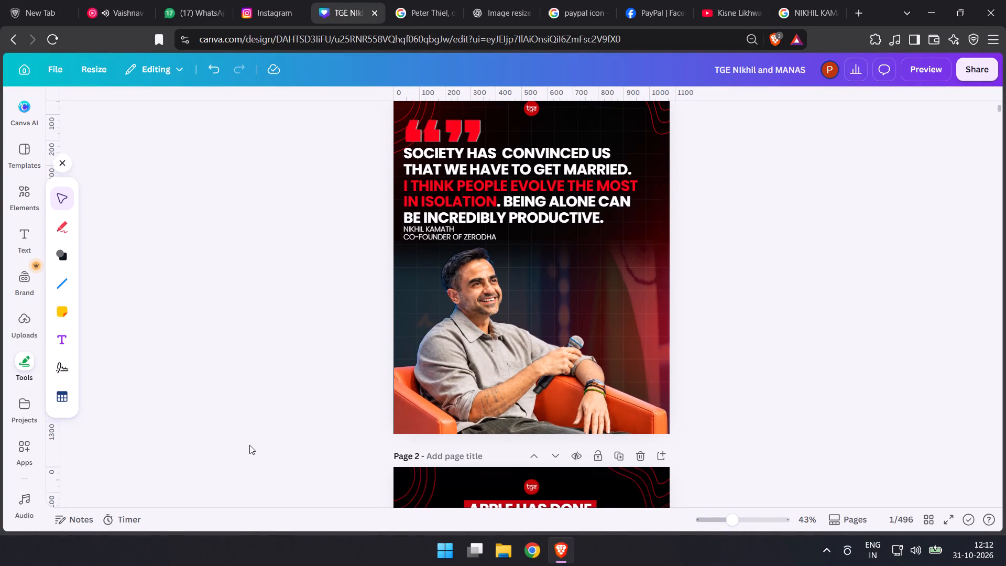
{"action": "scroll", "coordinate": [249, 445], "scroll_direction": "down", "scroll_amount": 1}
{"action": "scroll", "coordinate": [249, 445], "scroll_direction": "up", "scroll_amount": 1}
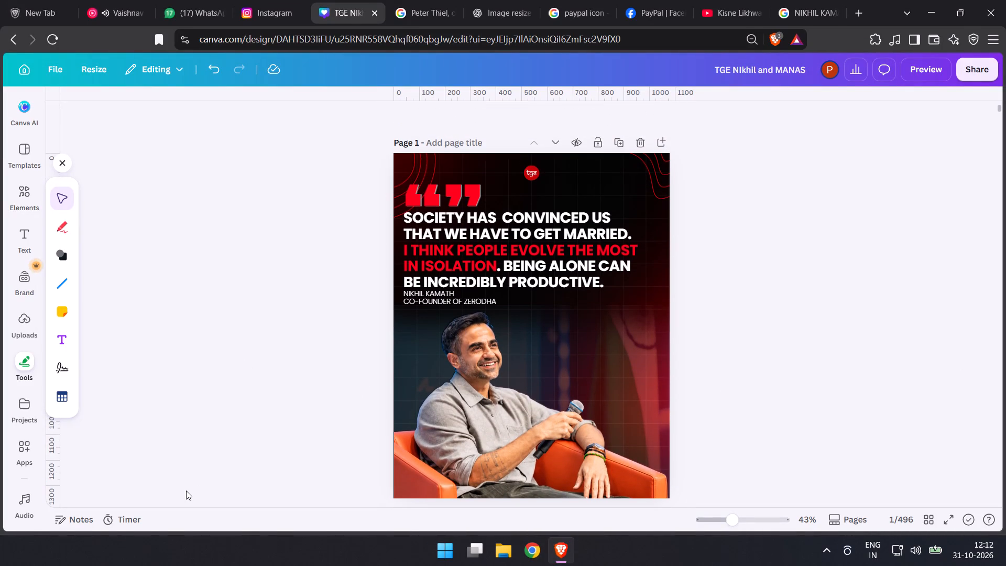
{"action": "scroll", "coordinate": [196, 483], "scroll_direction": "down", "scroll_amount": 4}
{"action": "scroll", "coordinate": [196, 483], "scroll_direction": "up", "scroll_amount": 5}
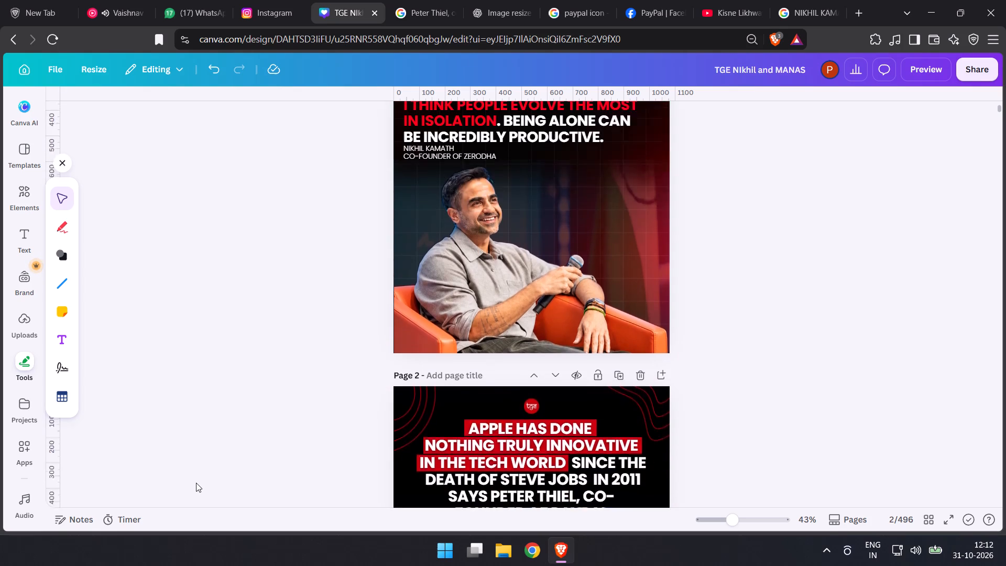
{"action": "scroll", "coordinate": [196, 483], "scroll_direction": "up", "scroll_amount": 1}
{"action": "scroll", "coordinate": [196, 483], "scroll_direction": "down", "scroll_amount": 4}
{"action": "scroll", "coordinate": [196, 483], "scroll_direction": "up", "scroll_amount": 5}
{"action": "scroll", "coordinate": [196, 483], "scroll_direction": "down", "scroll_amount": 7}
{"action": "scroll", "coordinate": [196, 483], "scroll_direction": "up", "scroll_amount": 1}
{"action": "scroll", "coordinate": [196, 483], "scroll_direction": "down", "scroll_amount": 1}
{"action": "scroll", "coordinate": [196, 483], "scroll_direction": "up", "scroll_amount": 5}
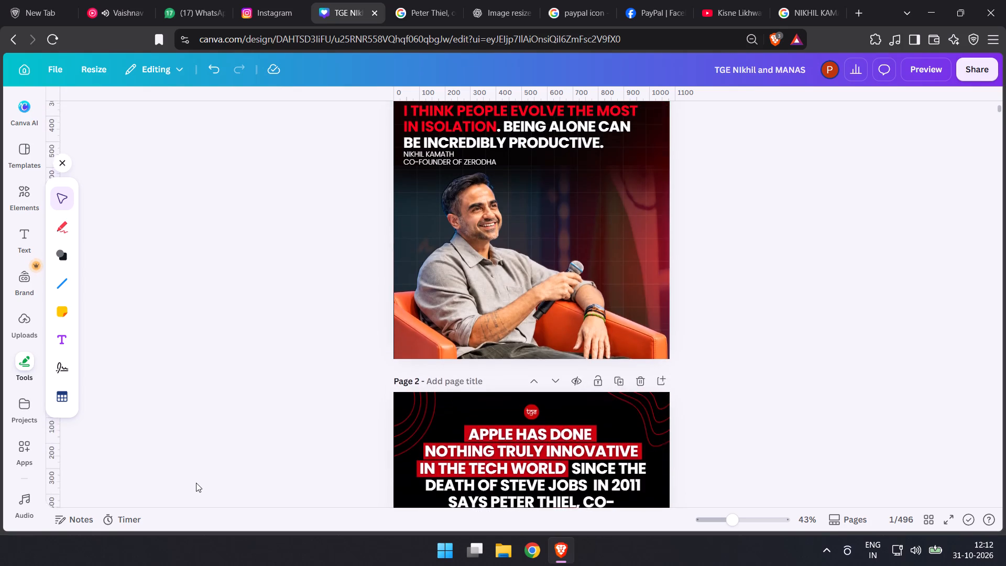
{"action": "scroll", "coordinate": [196, 483], "scroll_direction": "up", "scroll_amount": 4}
{"action": "scroll", "coordinate": [196, 483], "scroll_direction": "down", "scroll_amount": 1}
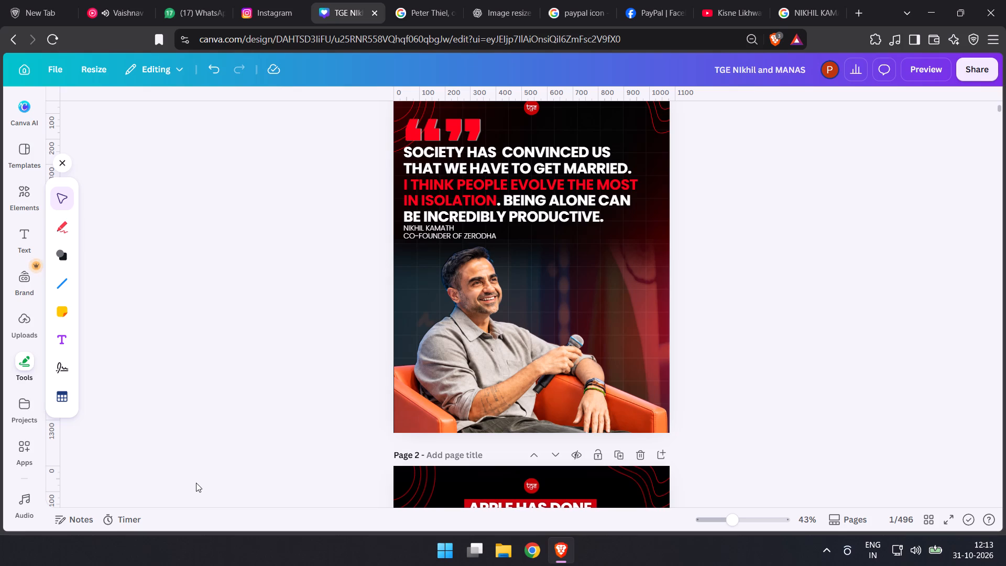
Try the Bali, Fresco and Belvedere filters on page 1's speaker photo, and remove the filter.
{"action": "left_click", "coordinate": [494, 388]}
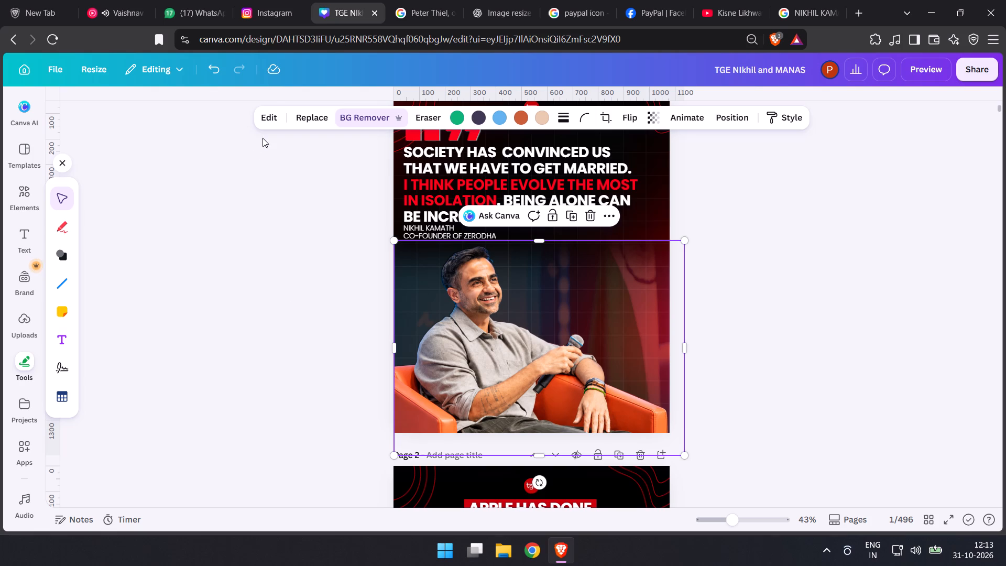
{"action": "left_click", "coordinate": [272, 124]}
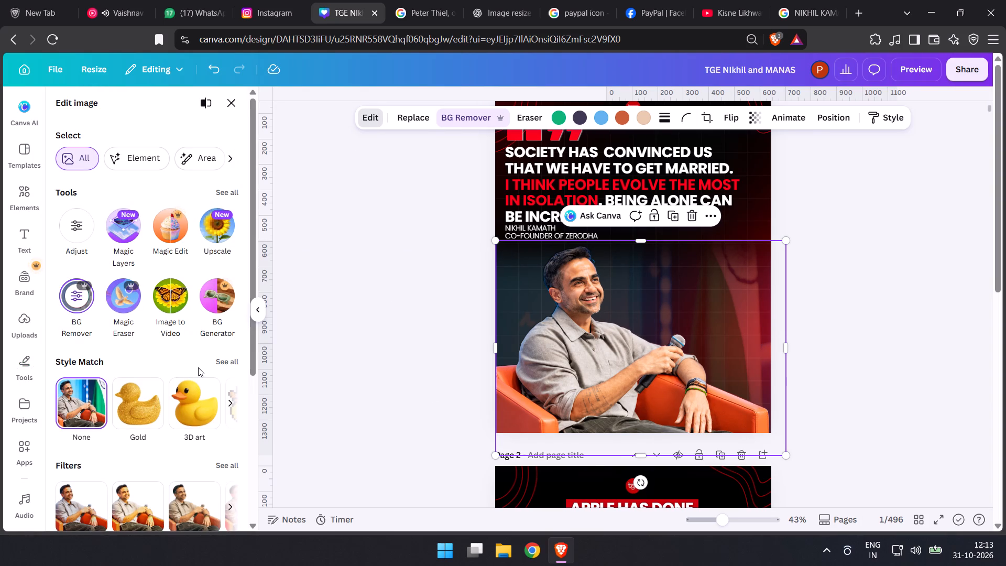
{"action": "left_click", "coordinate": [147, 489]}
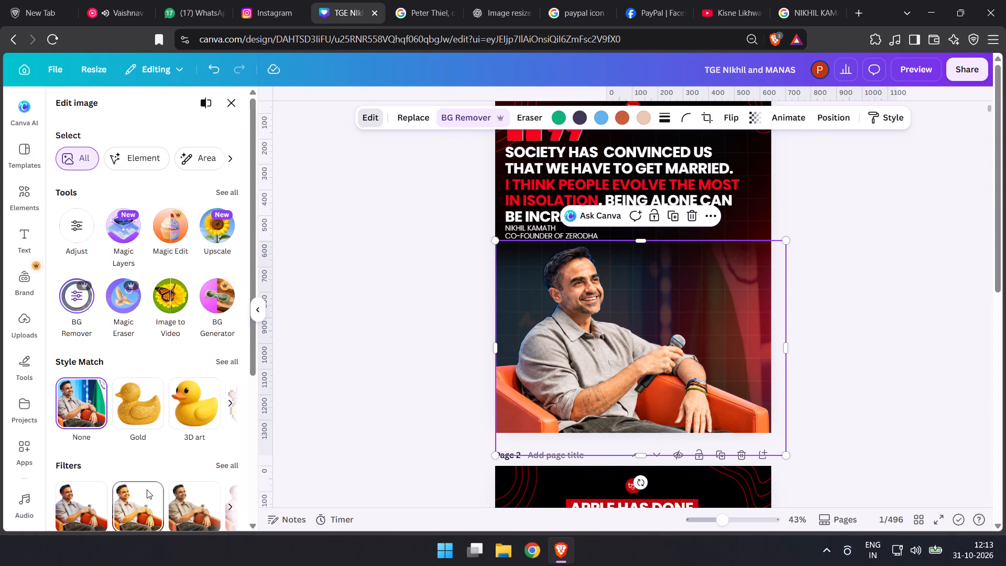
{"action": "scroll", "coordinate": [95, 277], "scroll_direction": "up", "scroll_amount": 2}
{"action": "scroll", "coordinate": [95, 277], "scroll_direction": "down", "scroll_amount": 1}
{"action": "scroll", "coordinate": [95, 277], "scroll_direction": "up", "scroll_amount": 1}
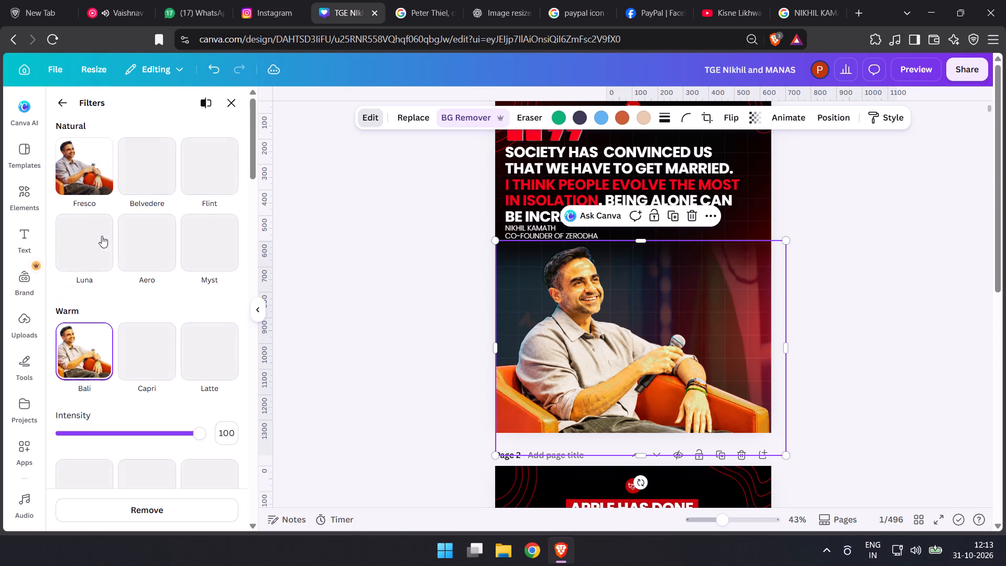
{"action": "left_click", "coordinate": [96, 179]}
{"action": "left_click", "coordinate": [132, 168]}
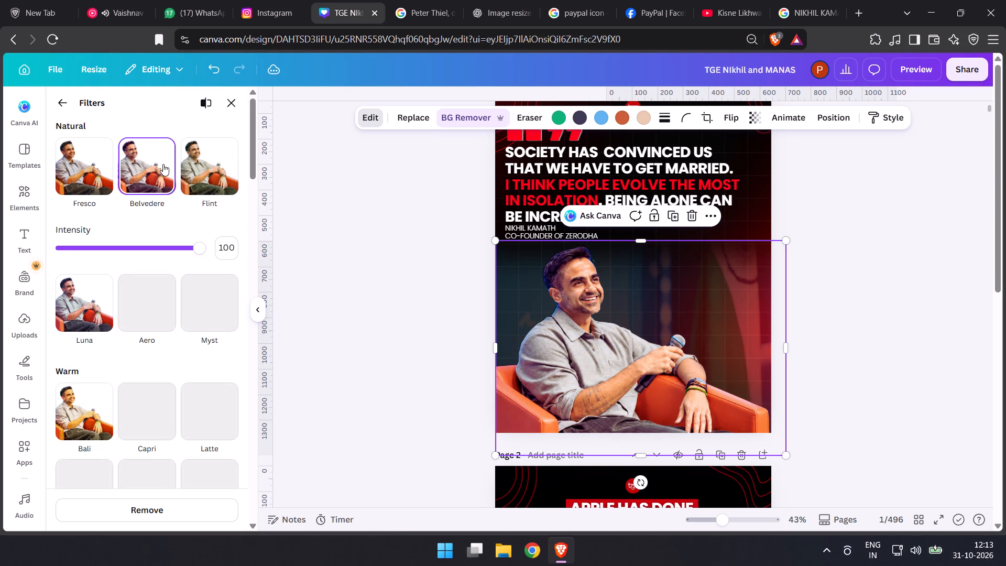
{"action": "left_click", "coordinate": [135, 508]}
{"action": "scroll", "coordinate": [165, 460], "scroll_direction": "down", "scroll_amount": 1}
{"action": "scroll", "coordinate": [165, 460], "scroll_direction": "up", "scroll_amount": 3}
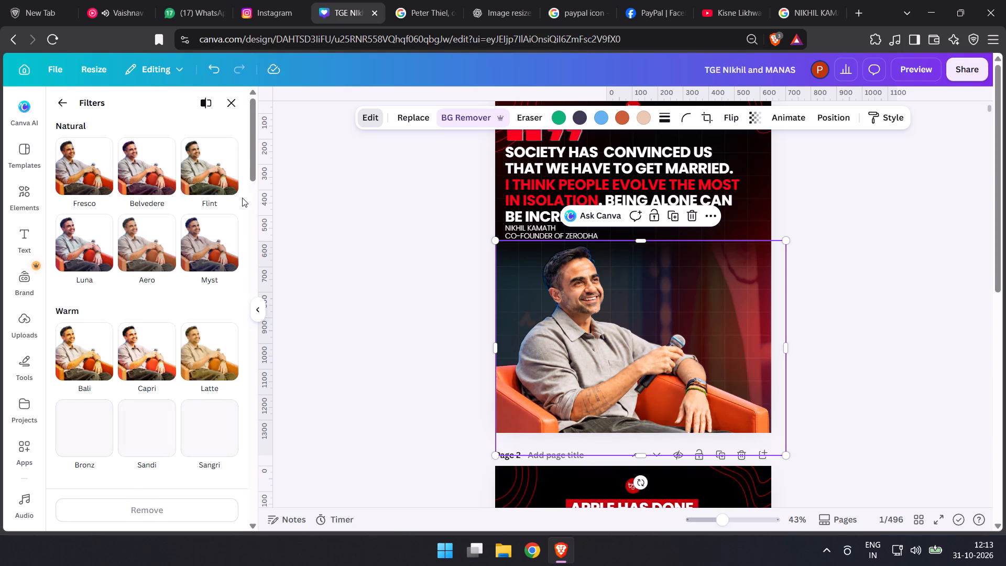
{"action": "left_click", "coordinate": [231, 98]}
Browse the image-editing options and recommended photo apps available for the speaker photo.
{"action": "left_click", "coordinate": [275, 125]}
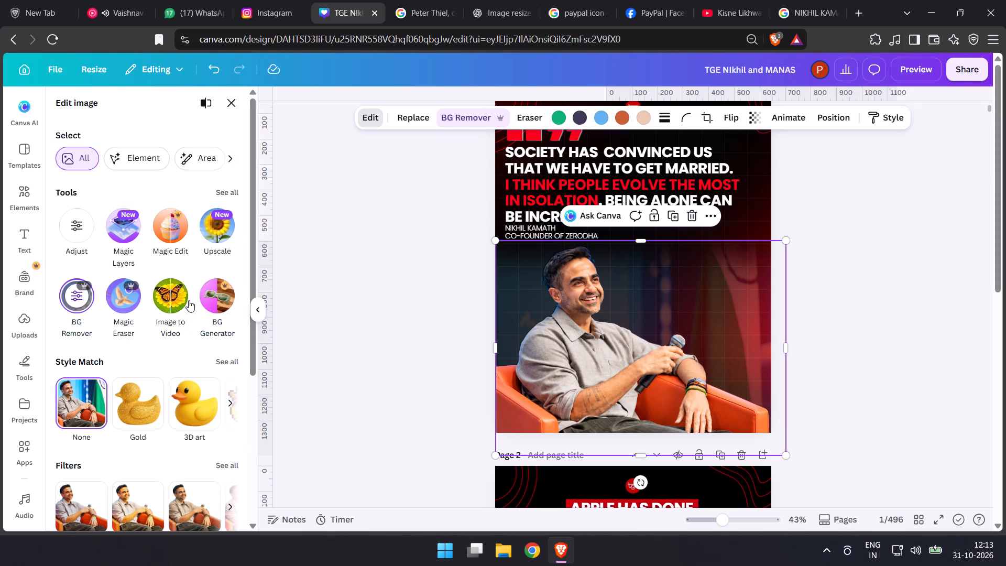
{"action": "scroll", "coordinate": [159, 309], "scroll_direction": "down", "scroll_amount": 11}
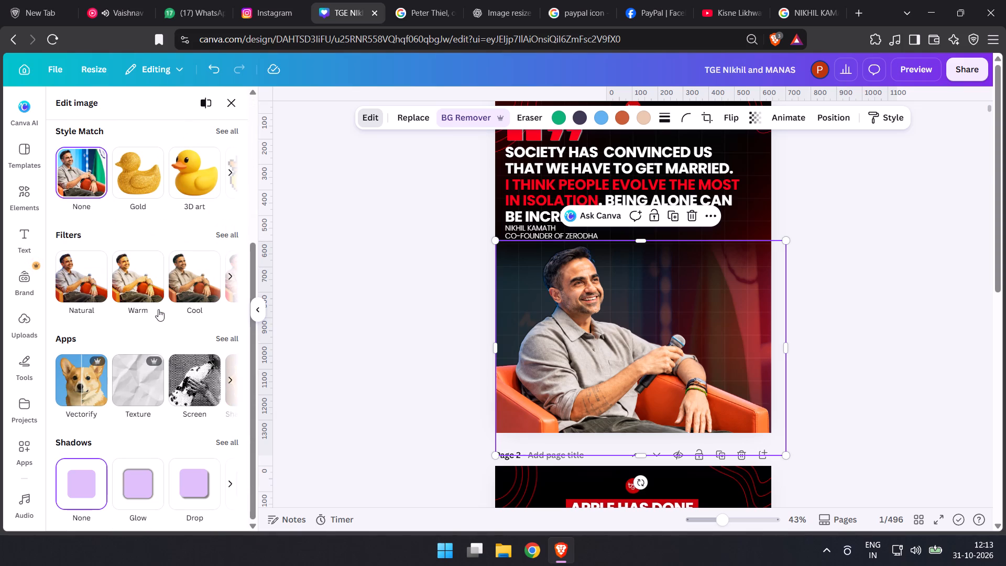
{"action": "left_click", "coordinate": [226, 336]}
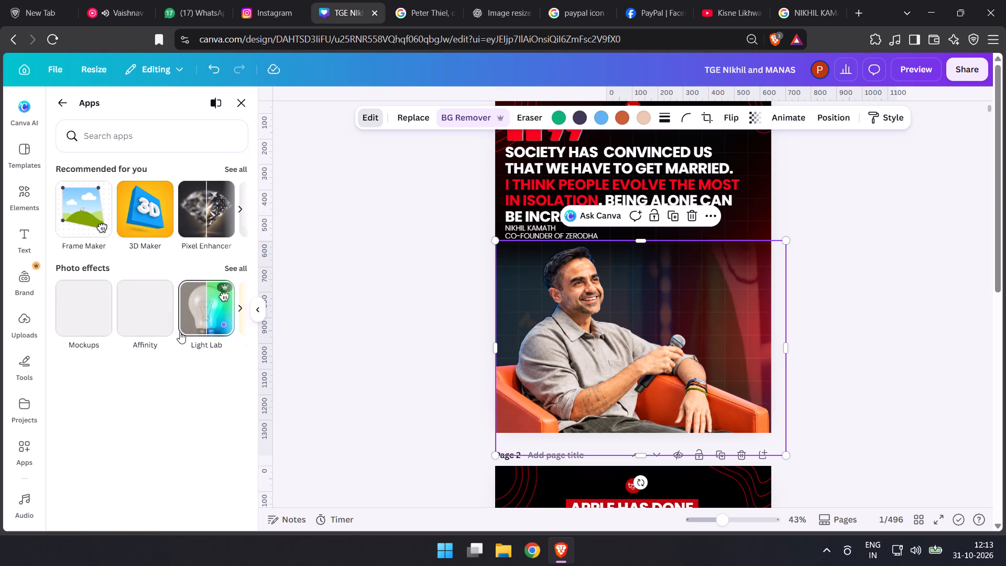
{"action": "left_click", "coordinate": [232, 168]}
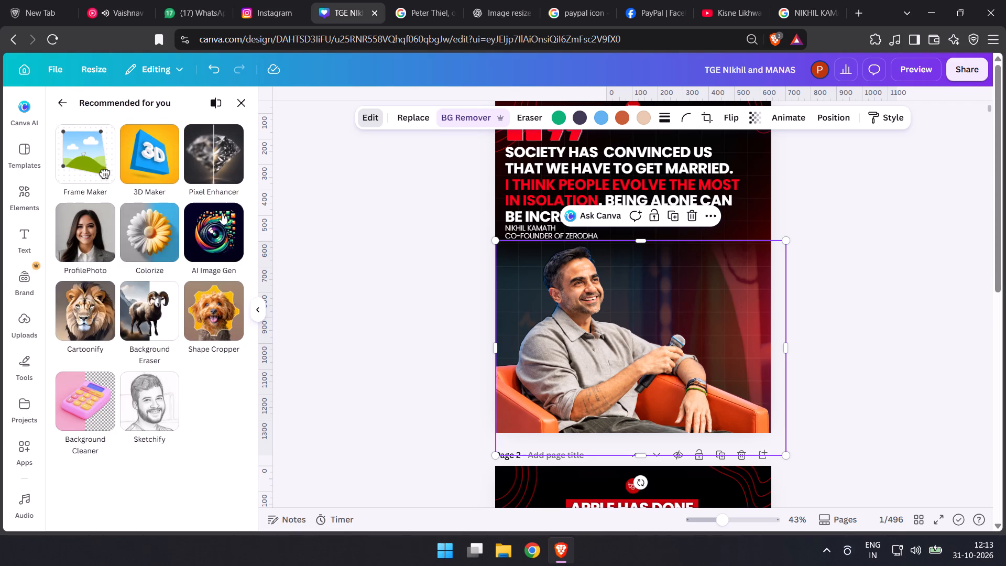
{"action": "scroll", "coordinate": [174, 411], "scroll_direction": "up", "scroll_amount": 2}
{"action": "scroll", "coordinate": [174, 411], "scroll_direction": "down", "scroll_amount": 1}
{"action": "scroll", "coordinate": [174, 411], "scroll_direction": "up", "scroll_amount": 3}
{"action": "left_click", "coordinate": [70, 97]}
{"action": "left_click", "coordinate": [67, 112]}
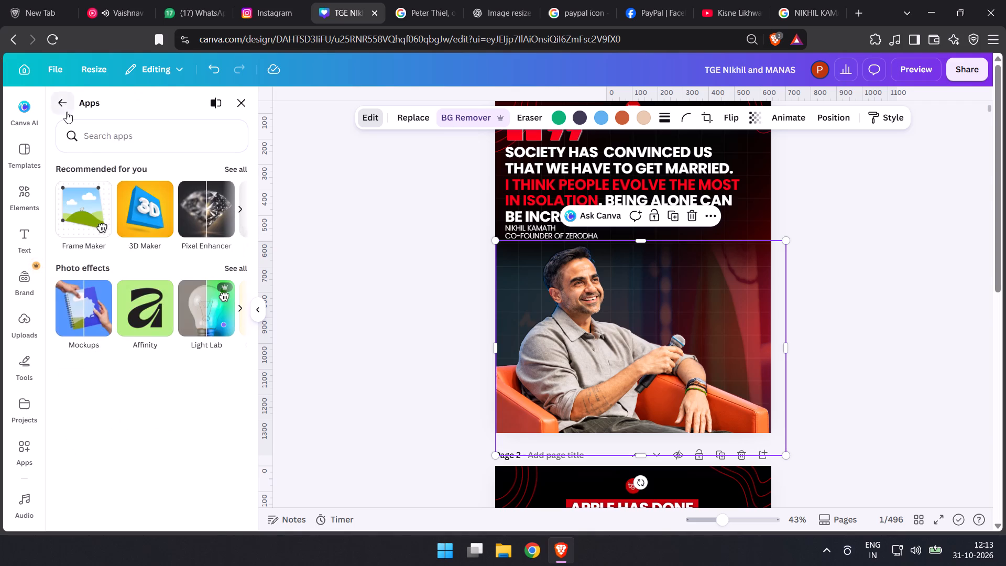
{"action": "scroll", "coordinate": [104, 276], "scroll_direction": "up", "scroll_amount": 1}
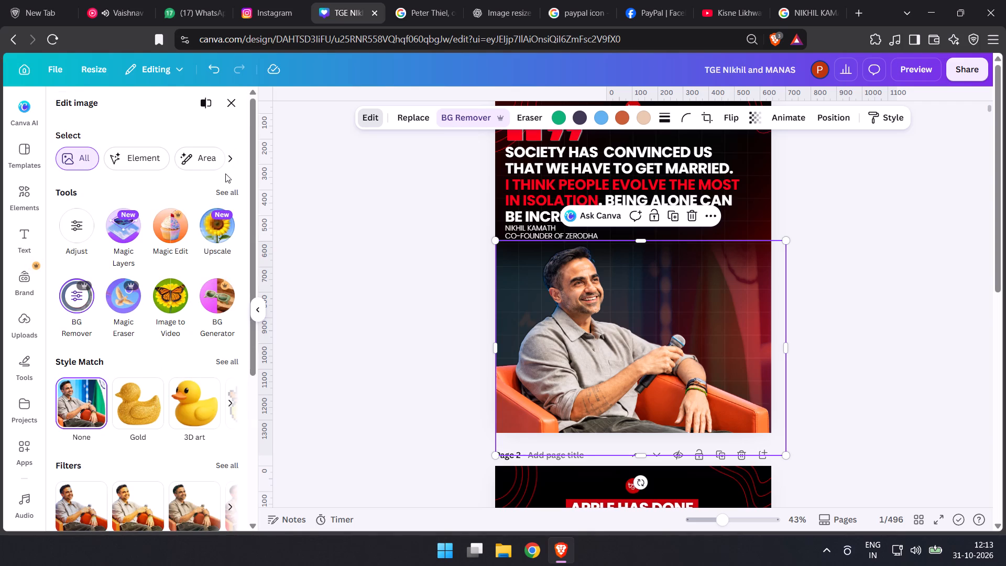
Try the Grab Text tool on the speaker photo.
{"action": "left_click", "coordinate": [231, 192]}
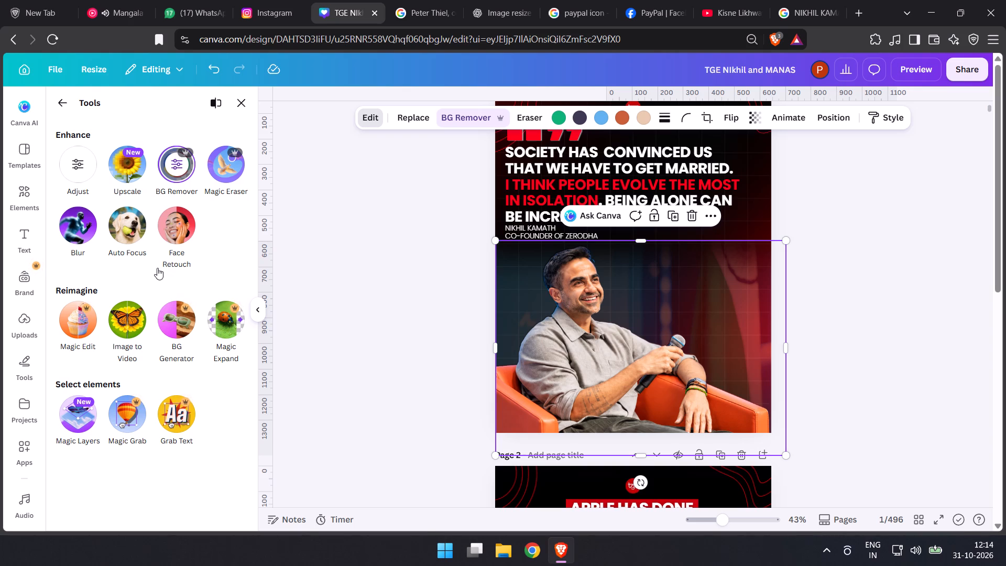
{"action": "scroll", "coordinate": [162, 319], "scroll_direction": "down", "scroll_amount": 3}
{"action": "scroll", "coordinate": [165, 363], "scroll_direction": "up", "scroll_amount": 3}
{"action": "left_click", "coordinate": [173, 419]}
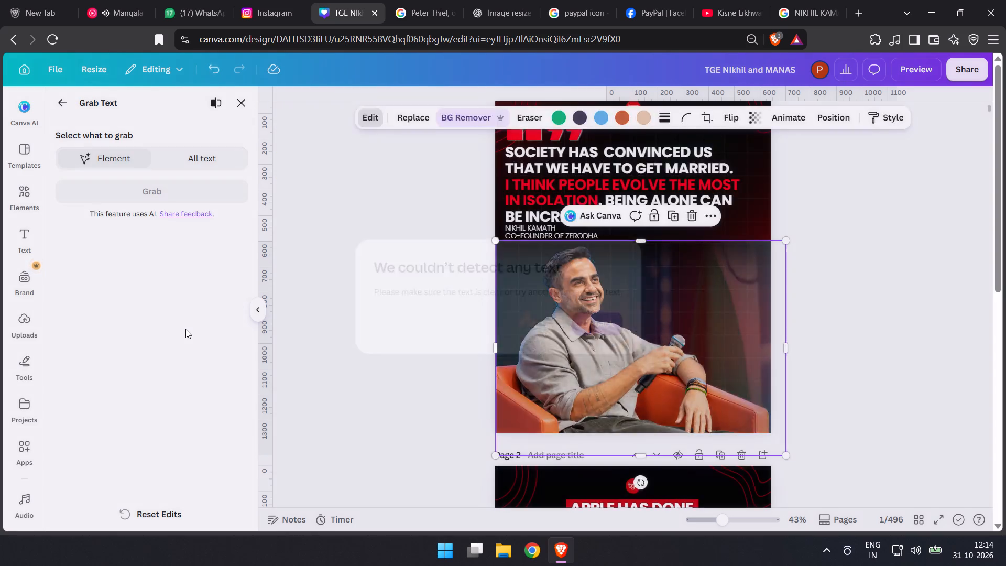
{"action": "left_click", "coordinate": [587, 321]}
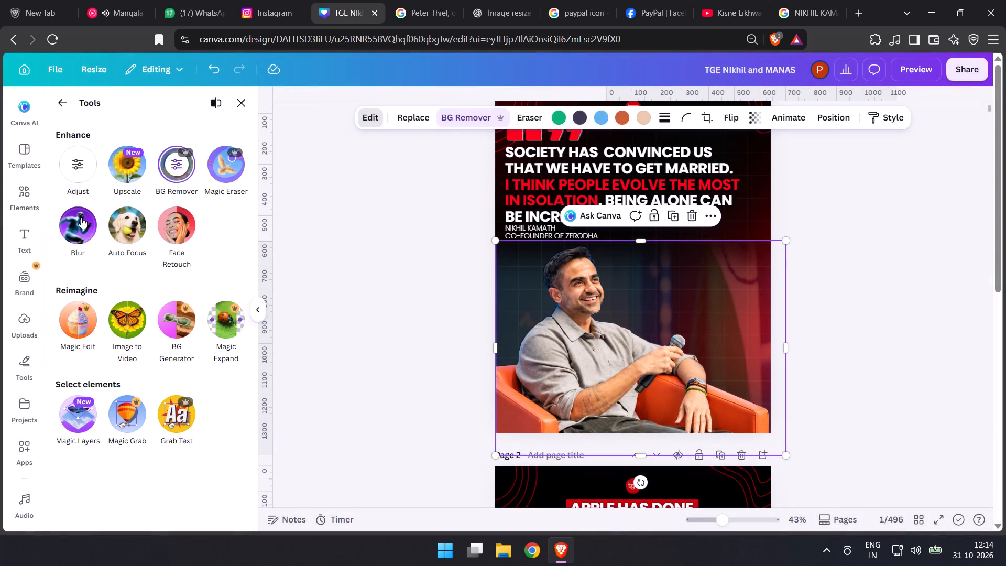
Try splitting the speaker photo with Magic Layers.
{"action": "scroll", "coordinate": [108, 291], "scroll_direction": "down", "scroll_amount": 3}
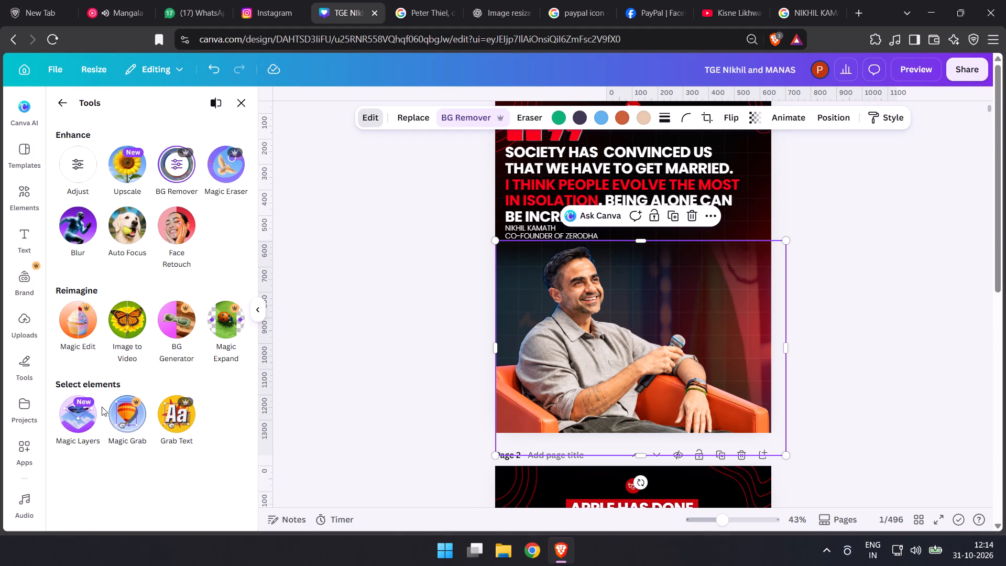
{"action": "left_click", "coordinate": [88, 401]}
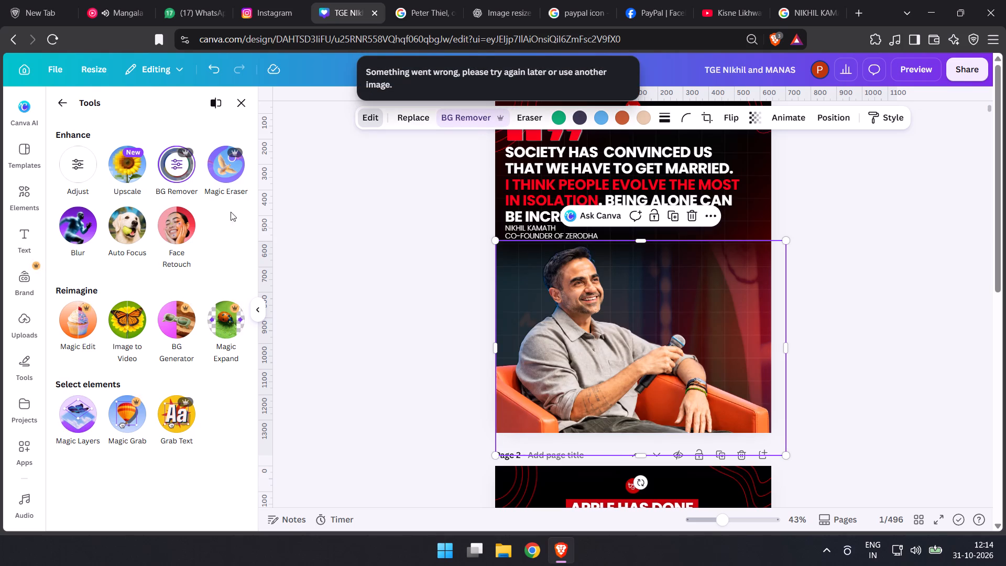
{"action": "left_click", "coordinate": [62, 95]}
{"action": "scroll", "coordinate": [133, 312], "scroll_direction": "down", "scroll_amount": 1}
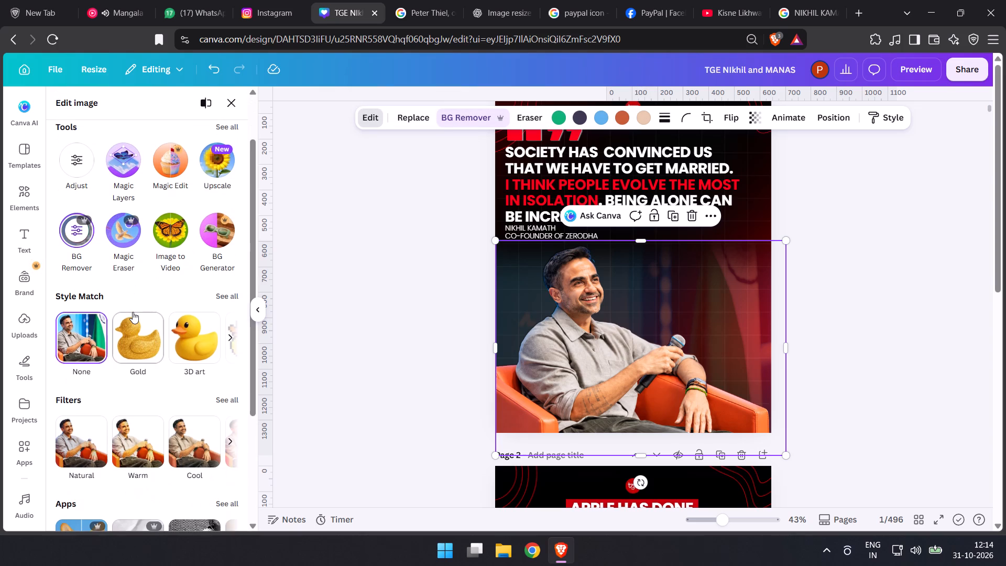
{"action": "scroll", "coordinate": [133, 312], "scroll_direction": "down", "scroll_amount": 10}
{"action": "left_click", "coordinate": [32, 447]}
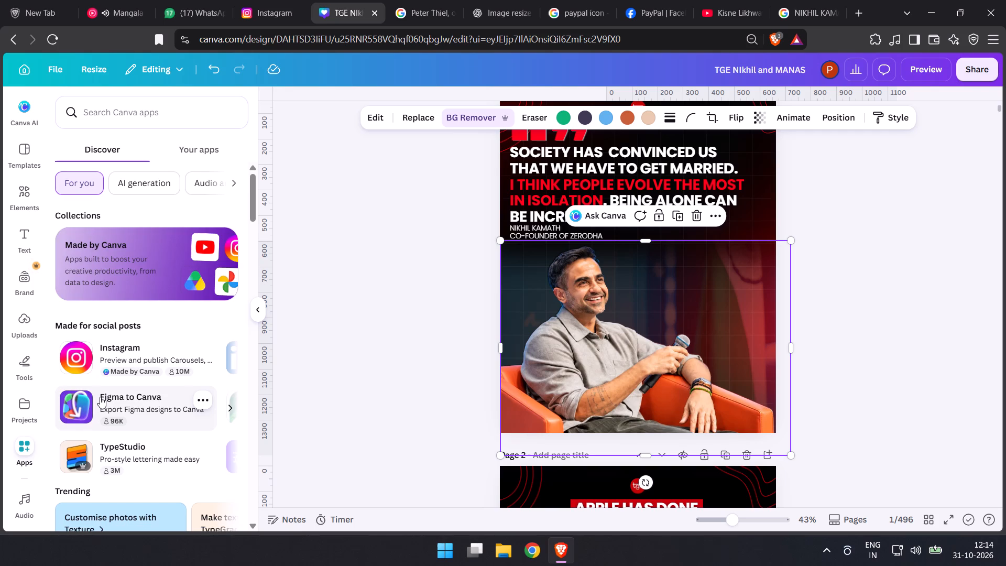
Switch to the YouTube Music browser tab.
{"action": "left_click", "coordinate": [88, 0]}
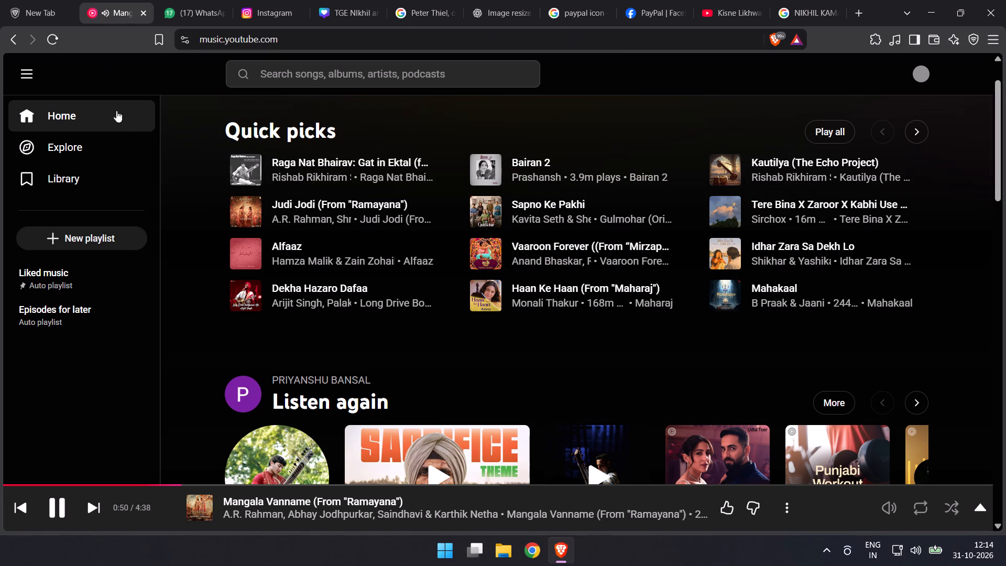
Skip forward through the music queue to the track "Aatma Rama Ananda Ramana".
{"action": "left_click", "coordinate": [94, 504]}
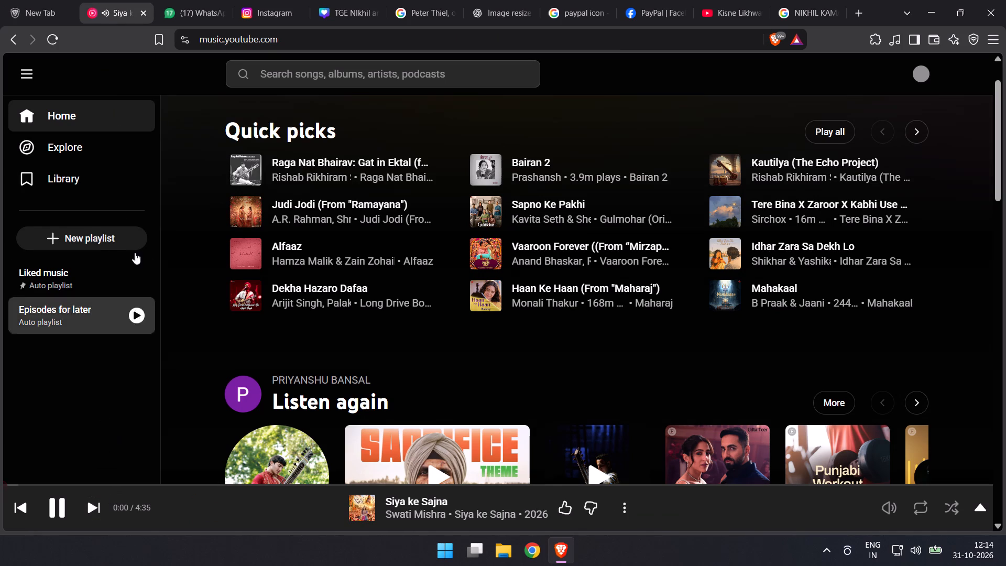
{"action": "left_click", "coordinate": [87, 504]}
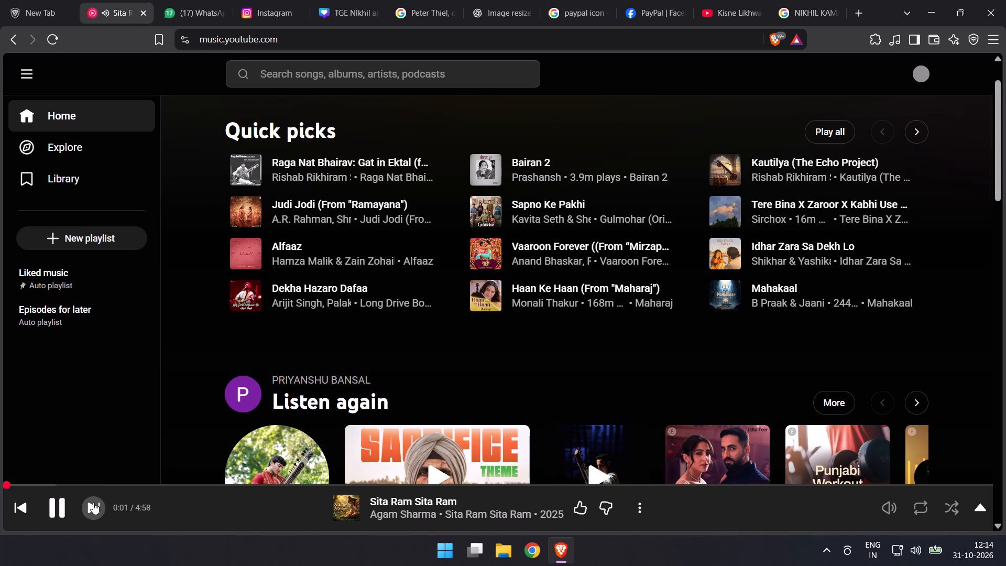
{"action": "left_click", "coordinate": [93, 503]}
{"action": "left_click", "coordinate": [93, 502]}
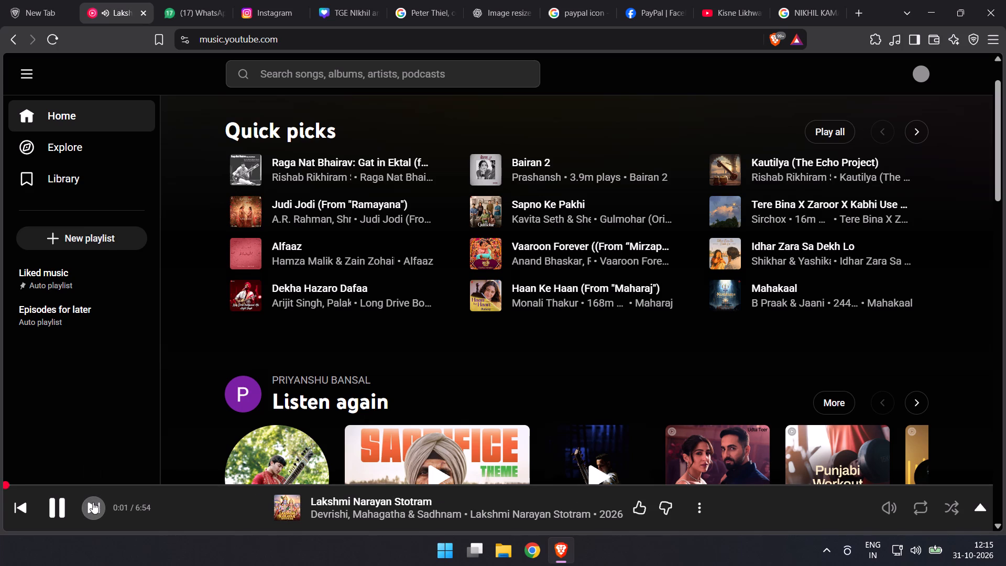
{"action": "left_click", "coordinate": [93, 502]}
{"action": "left_click", "coordinate": [93, 502]}
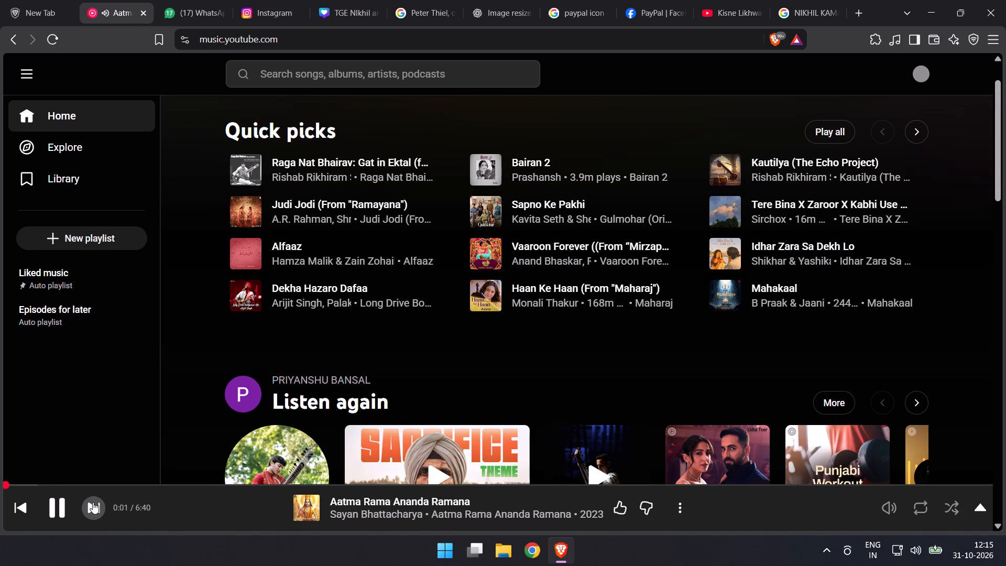
Browse the YouTube Music home feed's recommended songs, new releases and community playlists for something to play.
{"action": "scroll", "coordinate": [380, 428], "scroll_direction": "down", "scroll_amount": 2}
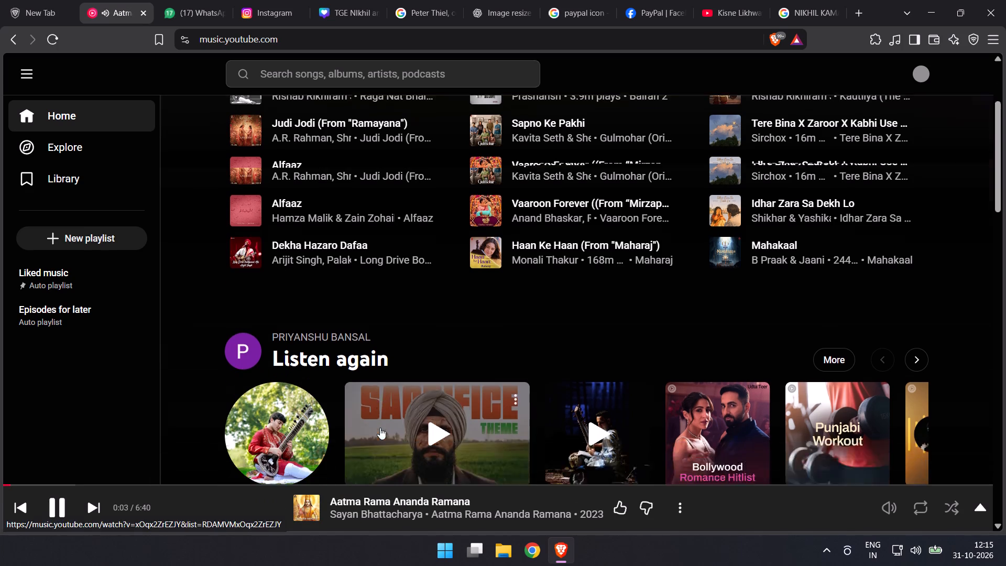
{"action": "scroll", "coordinate": [380, 428], "scroll_direction": "down", "scroll_amount": 2}
{"action": "scroll", "coordinate": [386, 329], "scroll_direction": "down", "scroll_amount": 1}
{"action": "scroll", "coordinate": [386, 329], "scroll_direction": "up", "scroll_amount": 1}
{"action": "scroll", "coordinate": [386, 329], "scroll_direction": "down", "scroll_amount": 2}
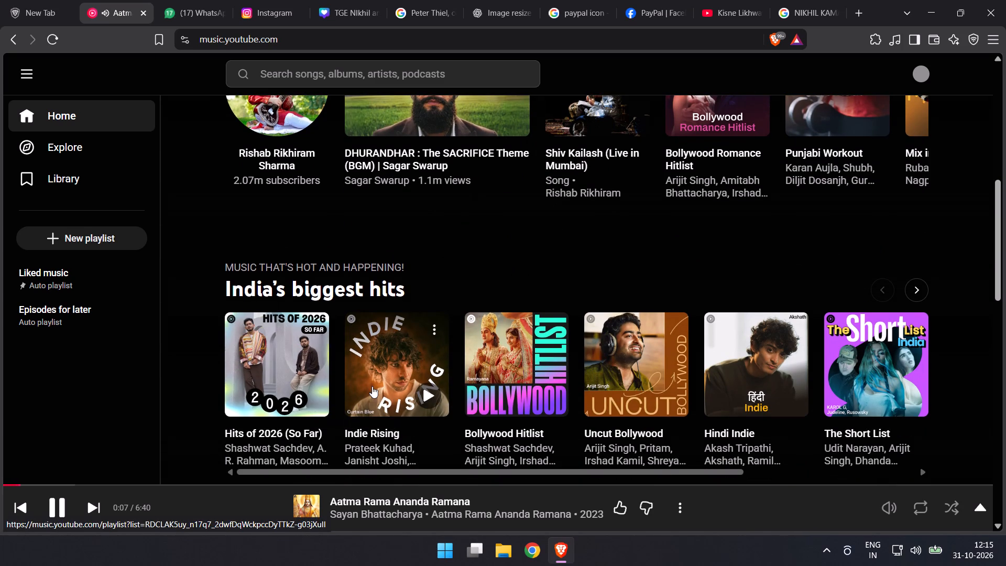
{"action": "scroll", "coordinate": [372, 386], "scroll_direction": "down", "scroll_amount": 5}
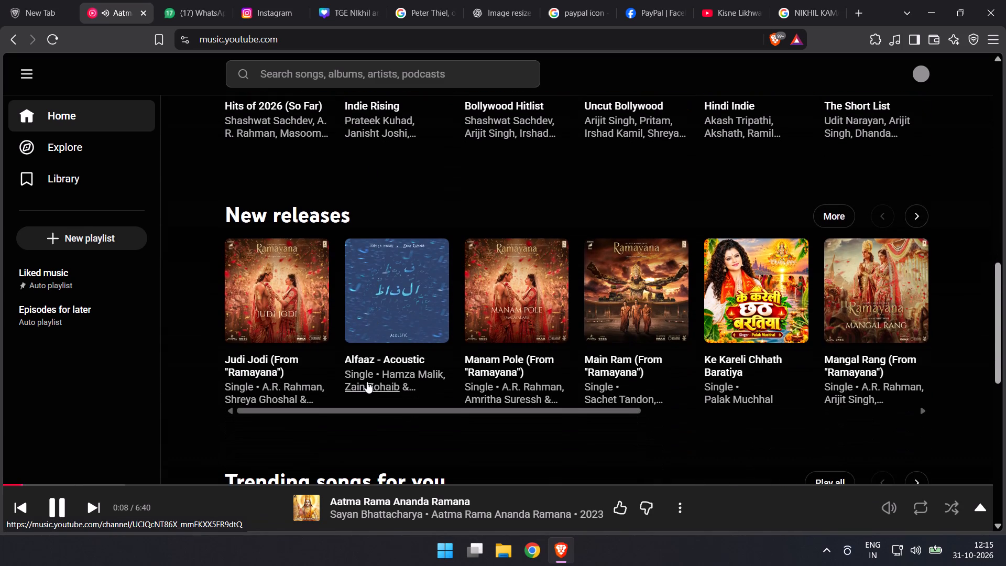
{"action": "scroll", "coordinate": [474, 360], "scroll_direction": "down", "scroll_amount": 7}
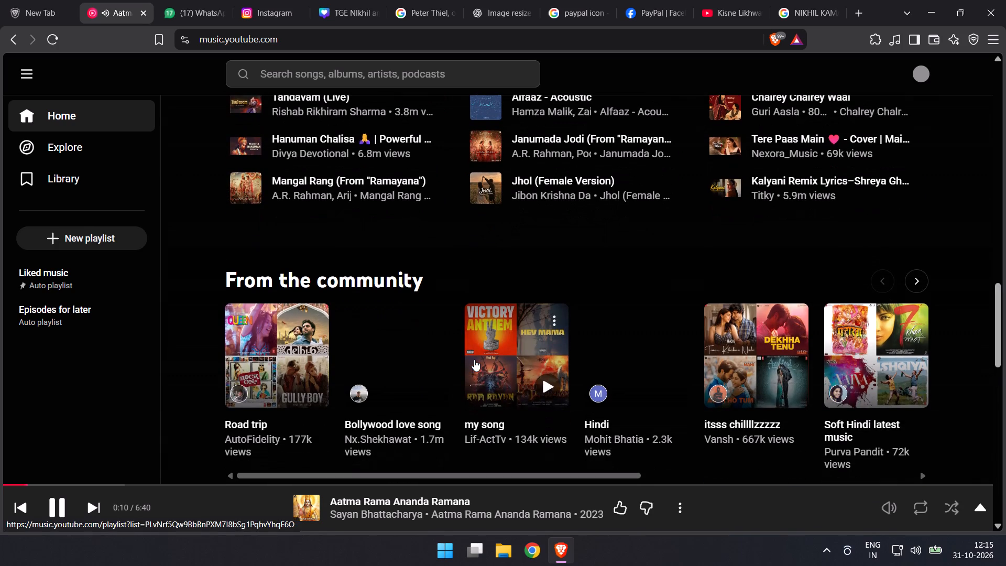
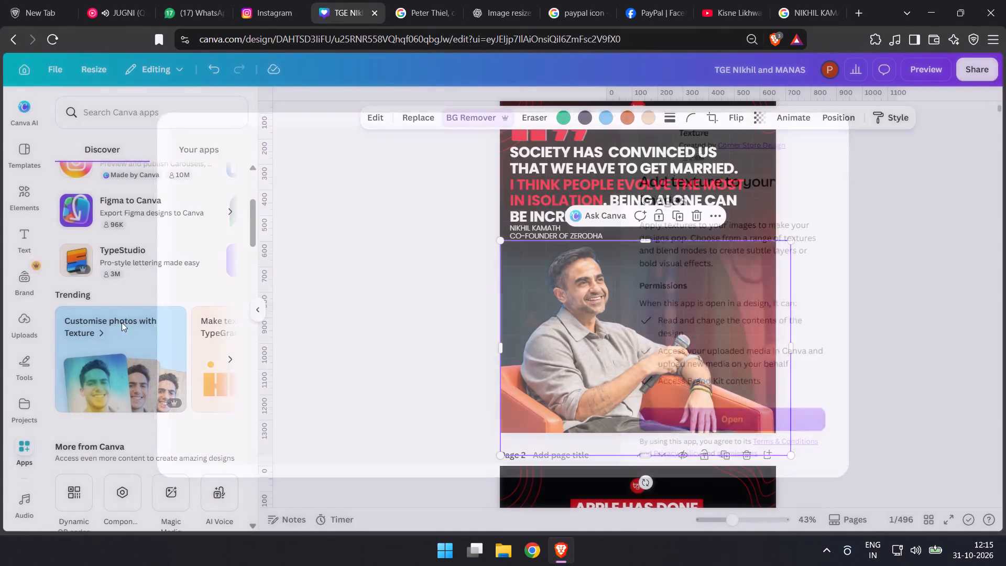
Open the Texture app for use on the selected speaker photo.
{"action": "left_click", "coordinate": [684, 414]}
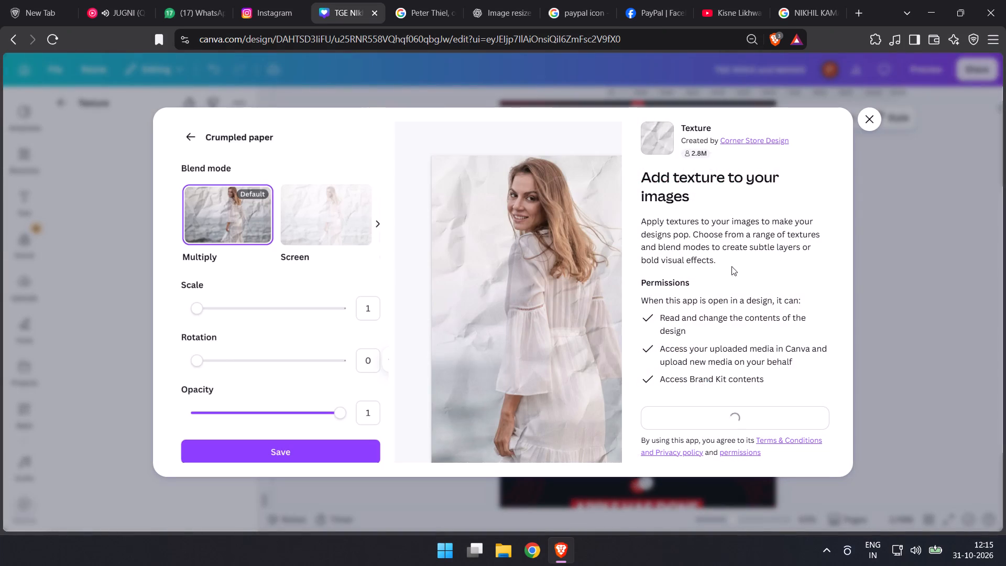
{"action": "left_click", "coordinate": [347, 436]}
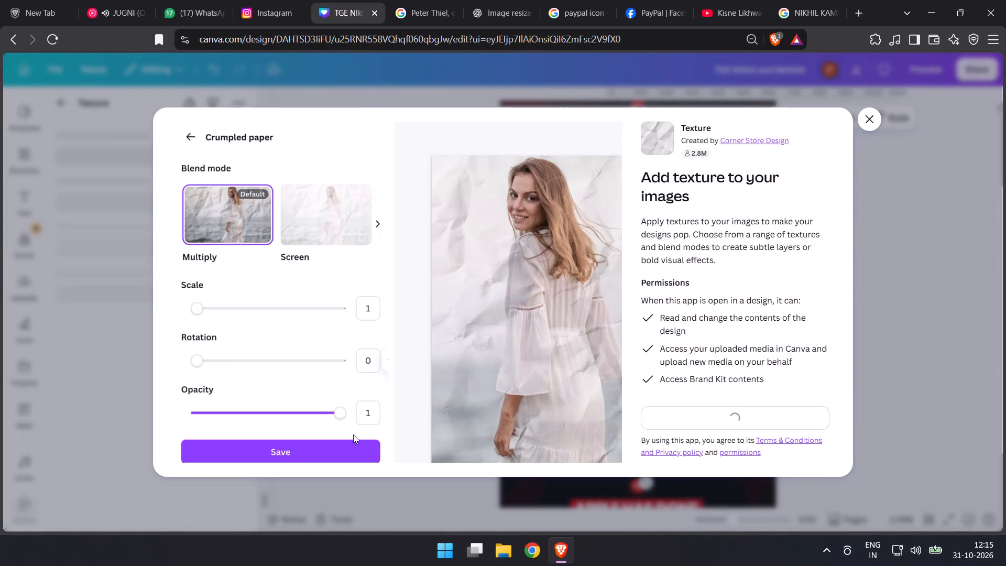
{"action": "left_click", "coordinate": [350, 443]}
{"action": "left_click_drag", "start_coordinate": [859, 103], "coordinate": [862, 113]}
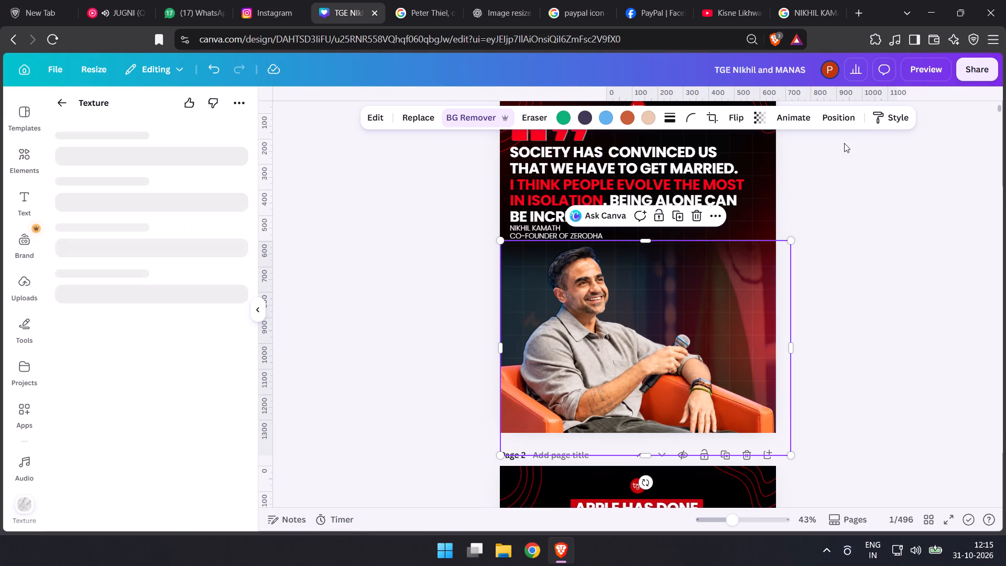
Leave the Texture app and browse the app catalogue's Canva-made and recommended apps for something useful to the post.
{"action": "left_click", "coordinate": [68, 100]}
{"action": "scroll", "coordinate": [128, 254], "scroll_direction": "down", "scroll_amount": 2}
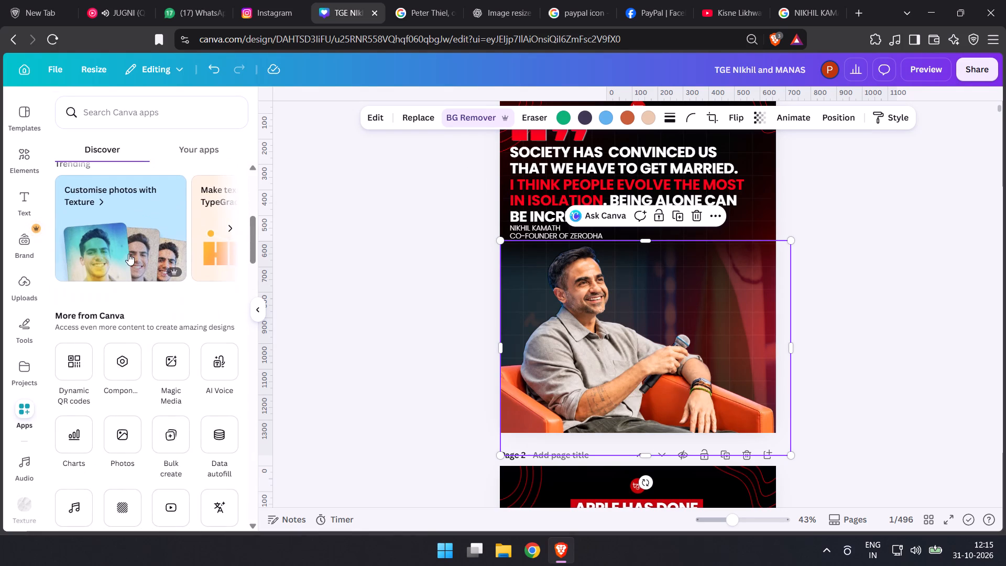
{"action": "scroll", "coordinate": [128, 254], "scroll_direction": "down", "scroll_amount": 2}
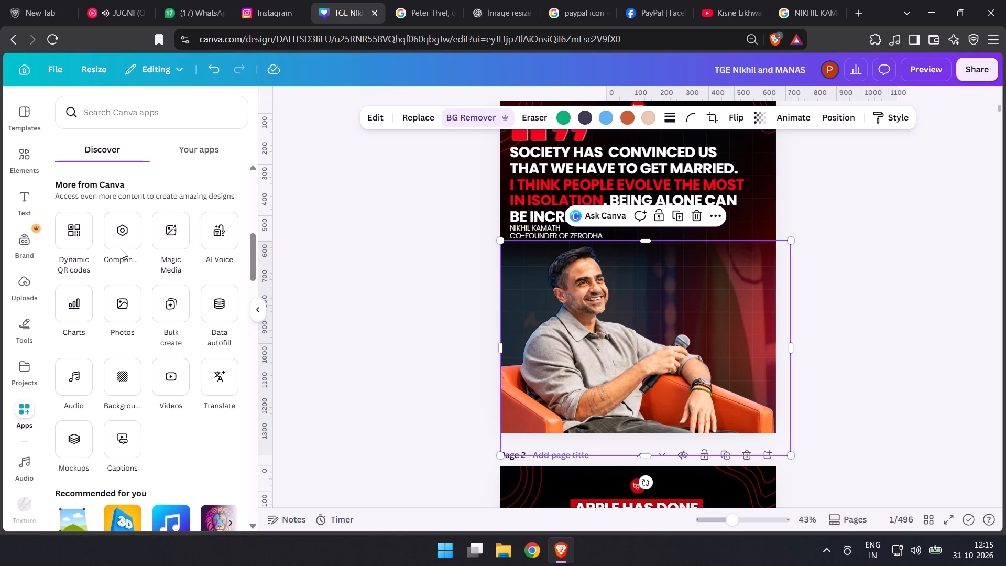
{"action": "double_click", "coordinate": [359, 278]}
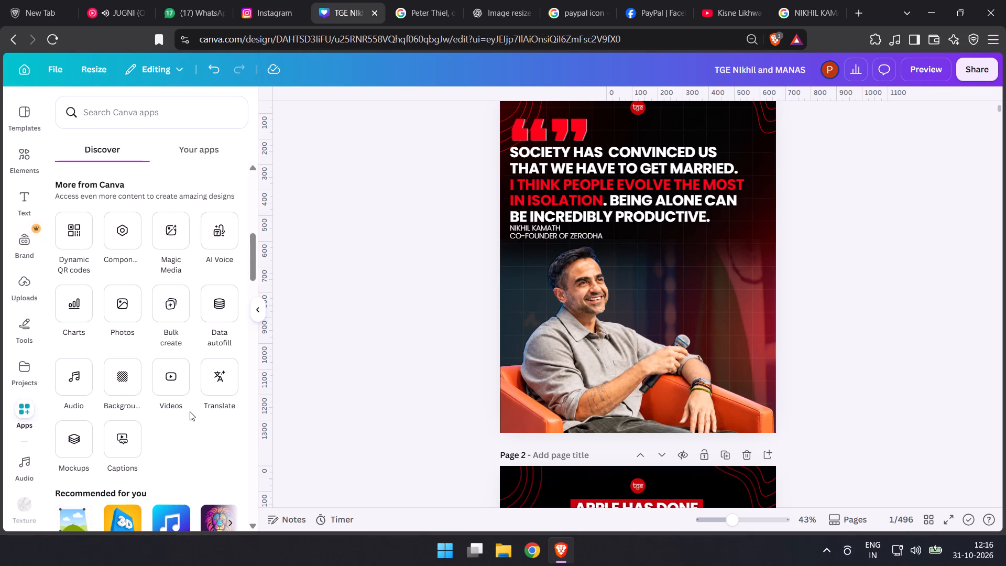
{"action": "scroll", "coordinate": [190, 410], "scroll_direction": "down", "scroll_amount": 1}
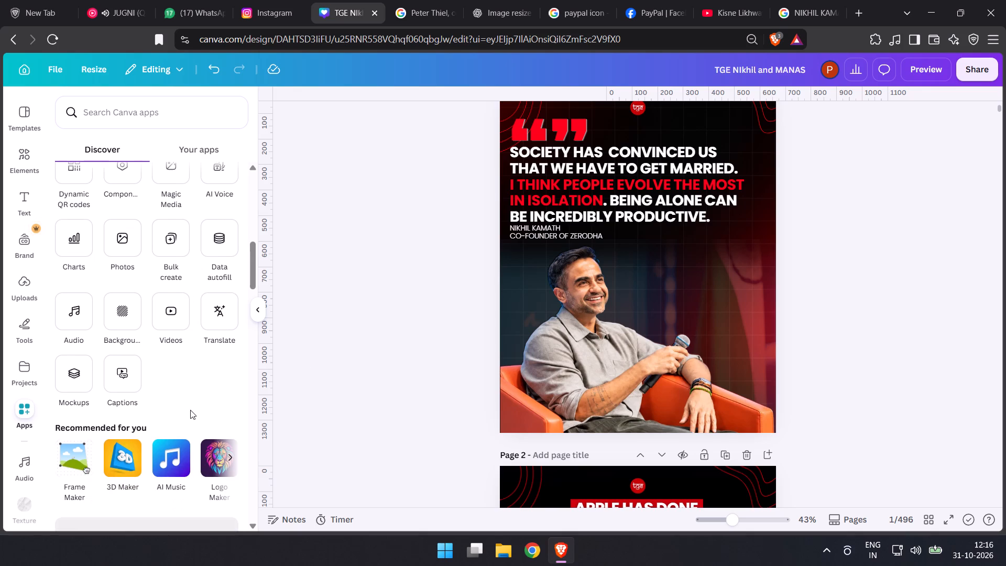
{"action": "scroll", "coordinate": [179, 316], "scroll_direction": "down", "scroll_amount": 3}
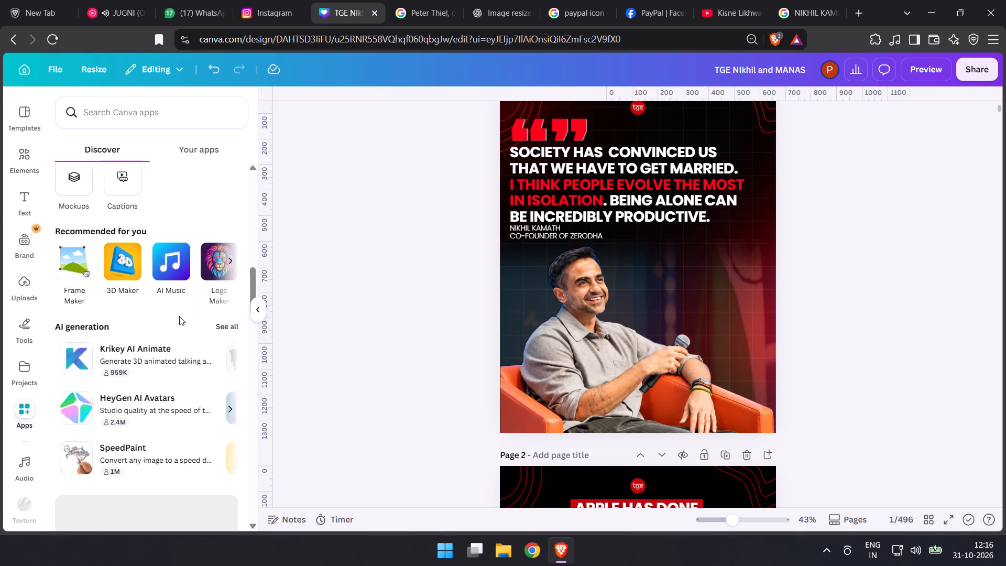
{"action": "left_click", "coordinate": [227, 259]}
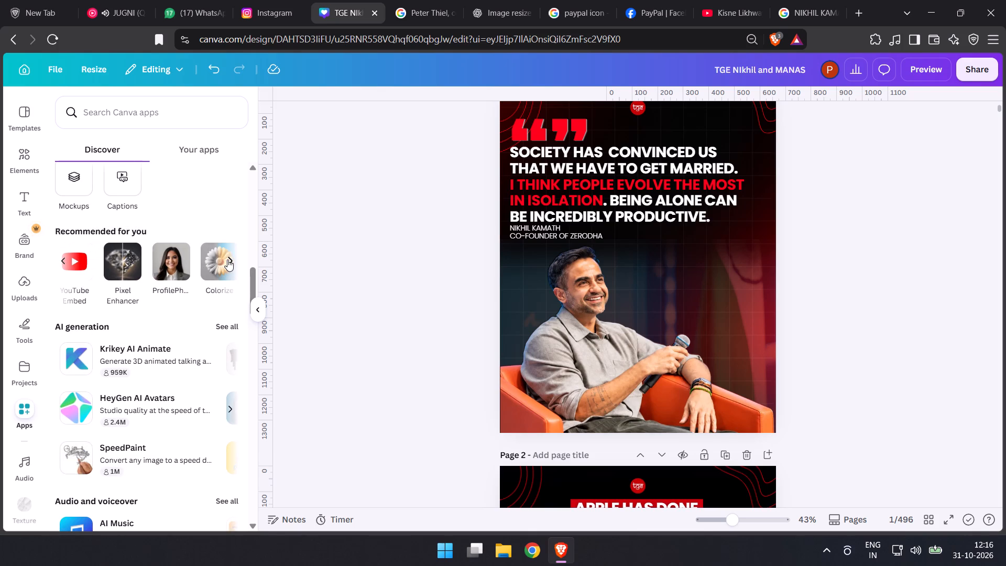
{"action": "left_click", "coordinate": [73, 254]}
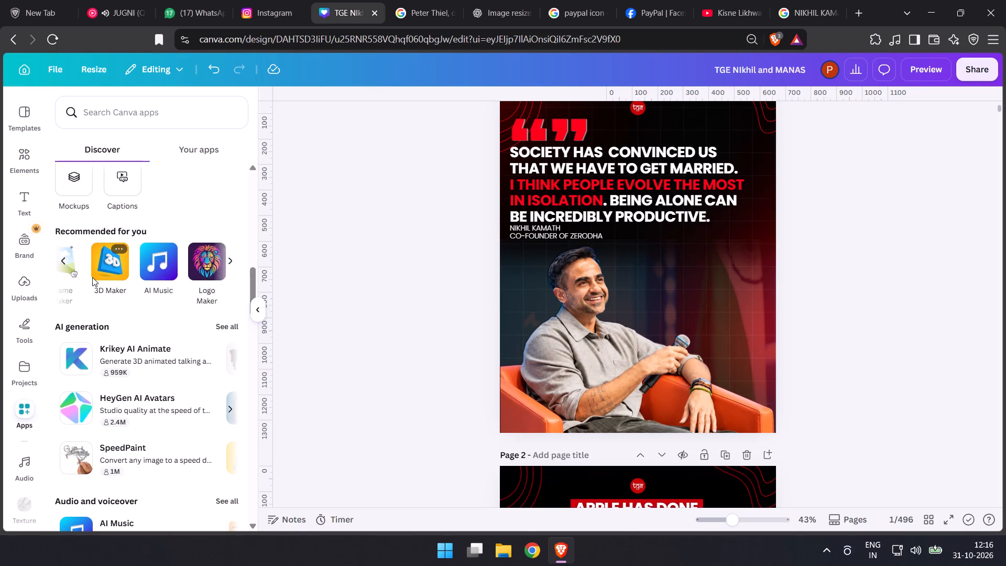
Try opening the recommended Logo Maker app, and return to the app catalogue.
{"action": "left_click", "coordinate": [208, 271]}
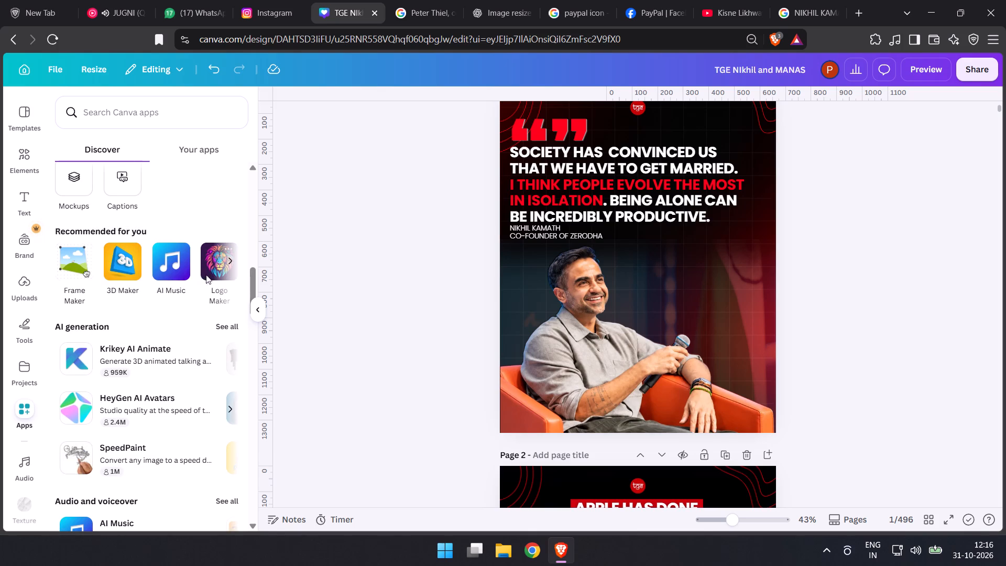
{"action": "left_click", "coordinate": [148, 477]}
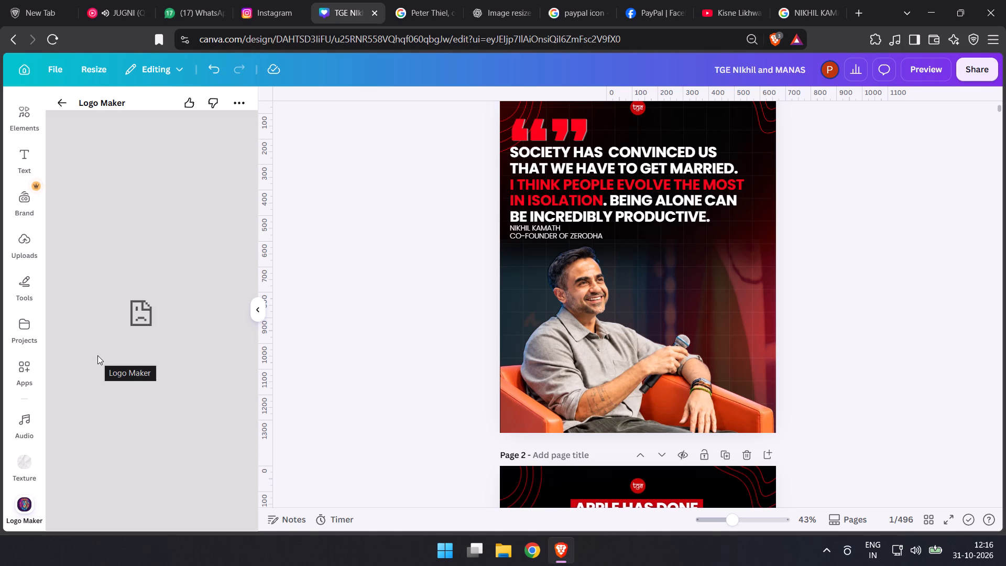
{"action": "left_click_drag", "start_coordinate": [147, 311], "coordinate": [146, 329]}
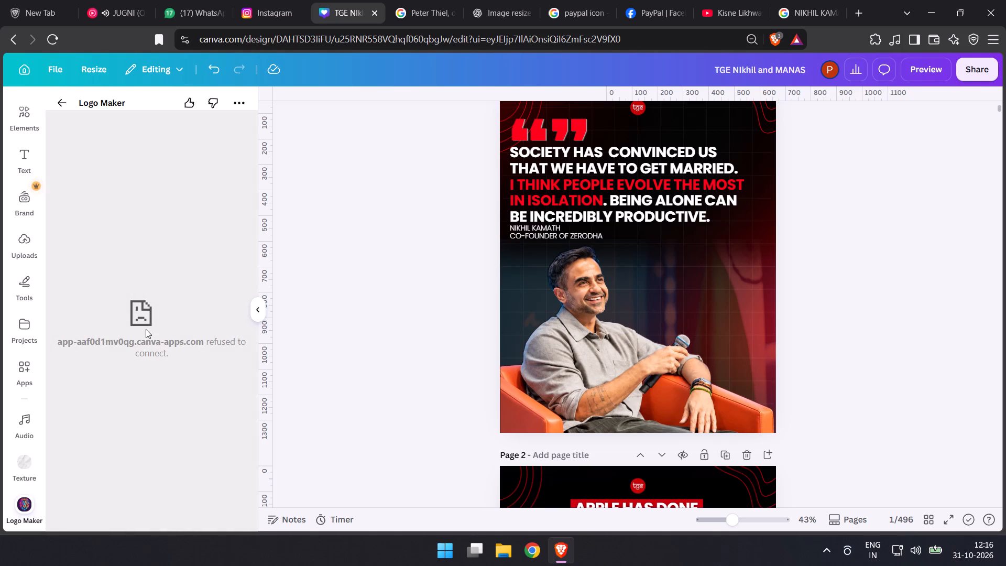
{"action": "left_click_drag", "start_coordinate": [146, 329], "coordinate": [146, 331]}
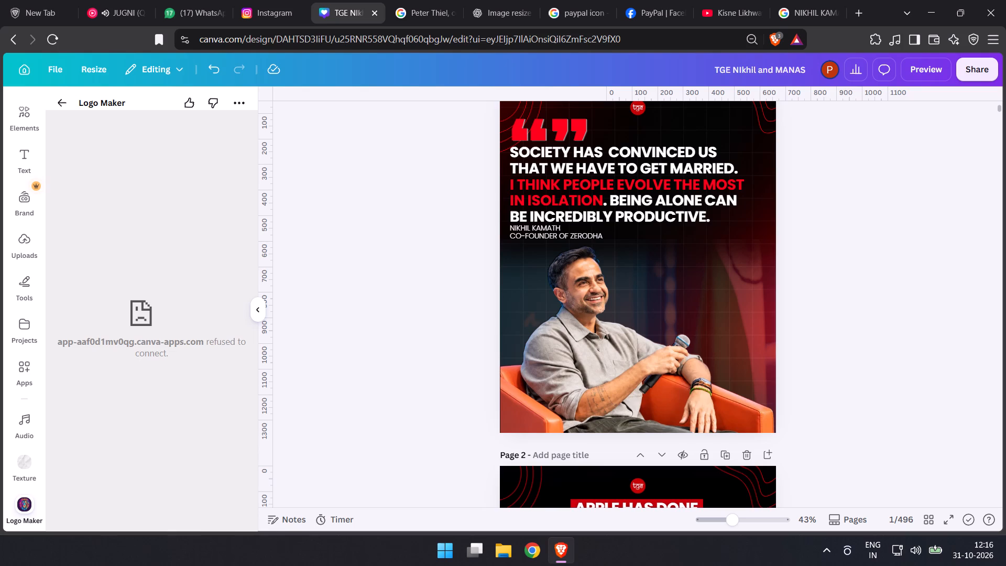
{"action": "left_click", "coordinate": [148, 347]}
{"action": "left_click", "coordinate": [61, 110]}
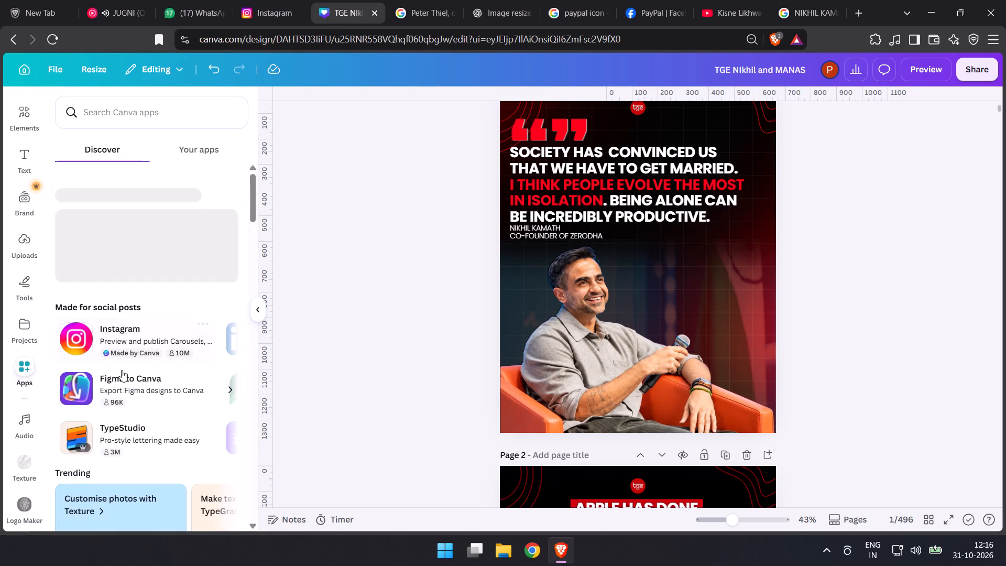
Examine the rest of the app catalogue, including the AI generation and audio and voiceover sections.
{"action": "scroll", "coordinate": [115, 379], "scroll_direction": "down", "scroll_amount": 3}
{"action": "scroll", "coordinate": [115, 379], "scroll_direction": "up", "scroll_amount": 4}
{"action": "scroll", "coordinate": [115, 379], "scroll_direction": "down", "scroll_amount": 11}
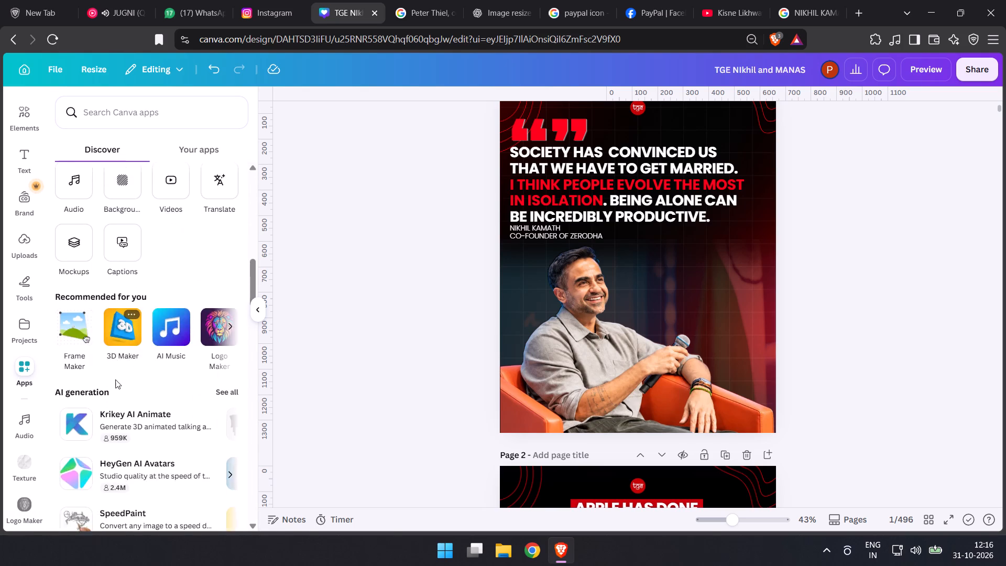
{"action": "scroll", "coordinate": [115, 379], "scroll_direction": "down", "scroll_amount": 3}
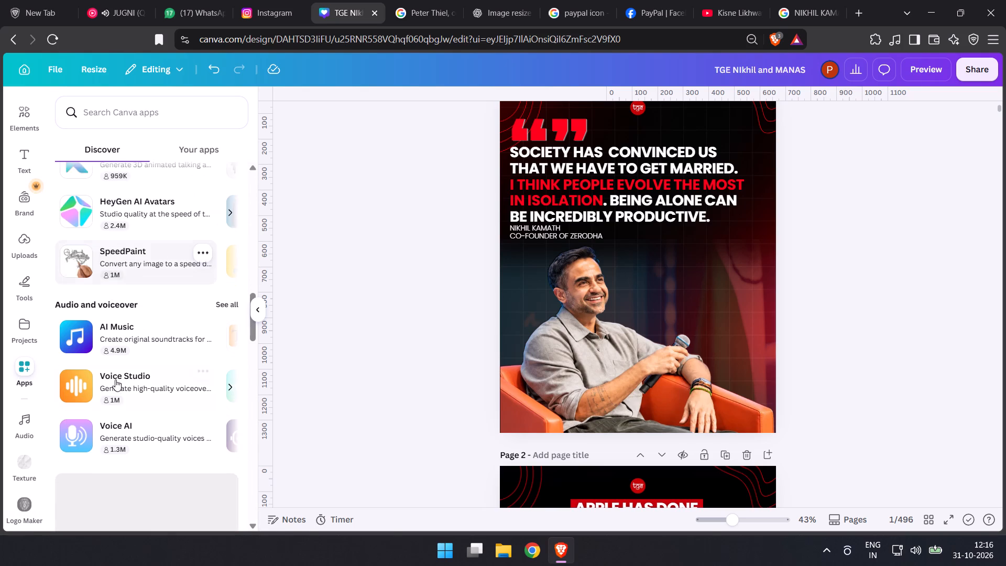
{"action": "scroll", "coordinate": [115, 379], "scroll_direction": "down", "scroll_amount": 8}
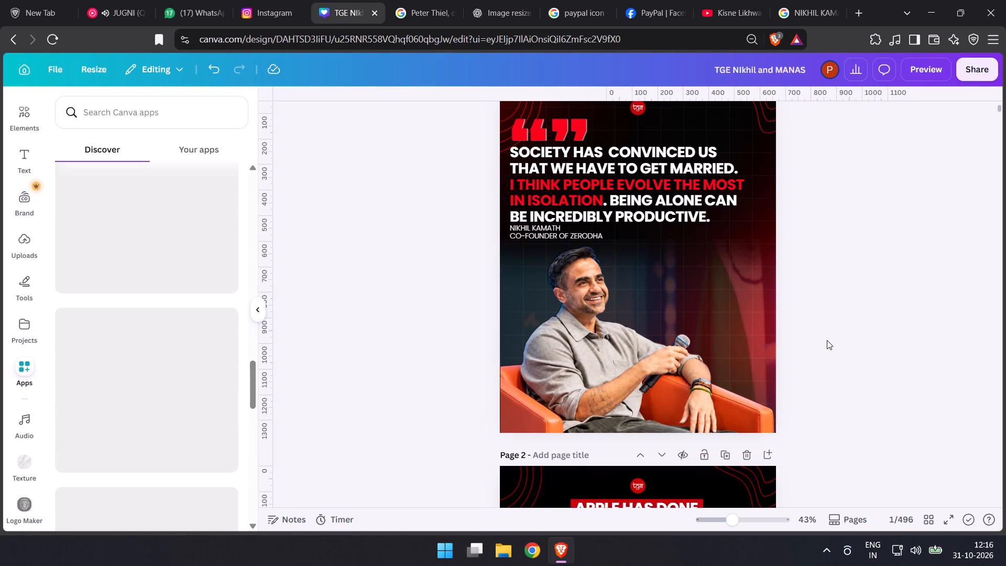
Add the curved red arrow from the recently used elements to page 1 and flip it horizontally.
{"action": "left_click", "coordinate": [27, 123]}
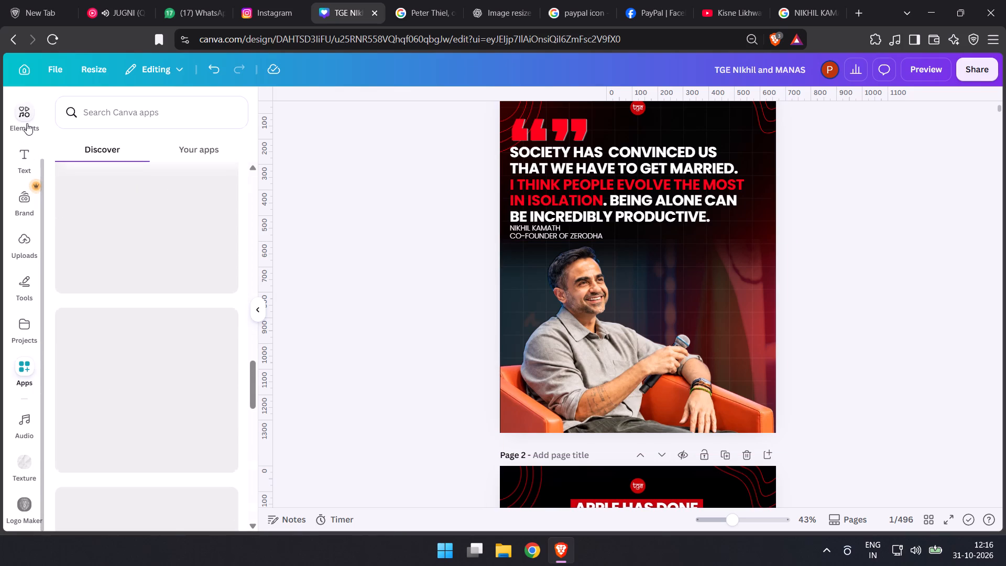
{"action": "left_click", "coordinate": [218, 147]}
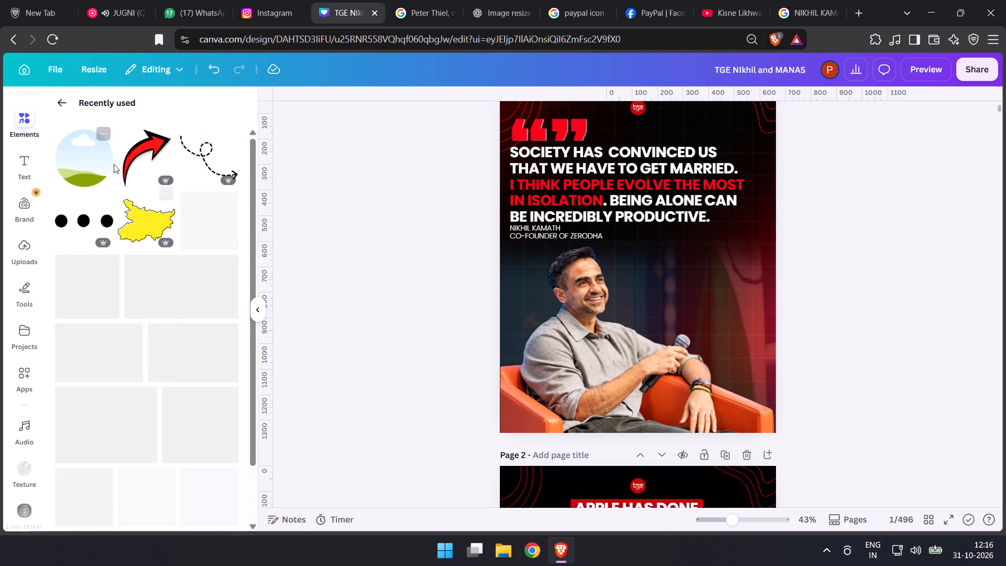
{"action": "left_click", "coordinate": [128, 159]}
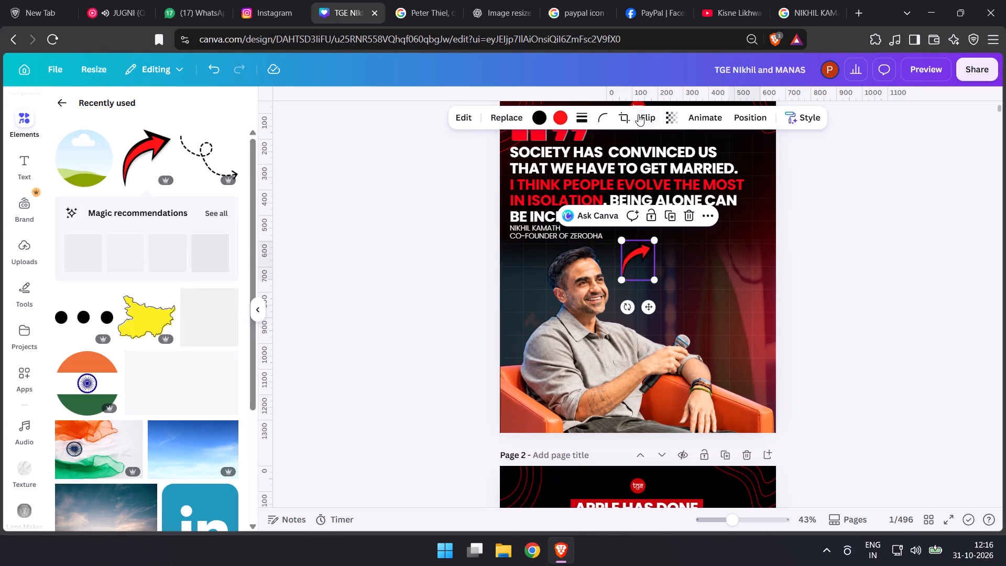
{"action": "left_click", "coordinate": [638, 114]}
{"action": "left_click", "coordinate": [642, 150]}
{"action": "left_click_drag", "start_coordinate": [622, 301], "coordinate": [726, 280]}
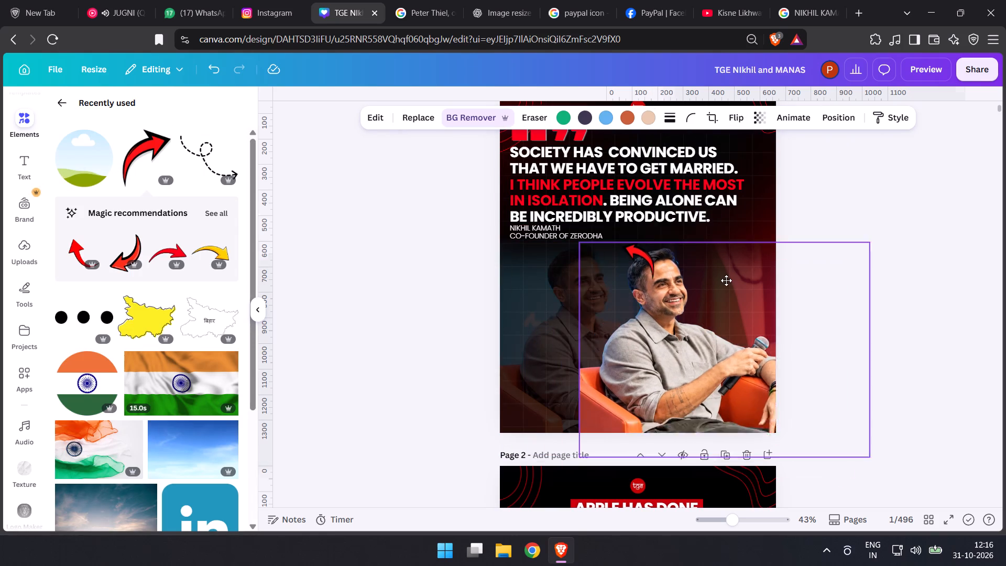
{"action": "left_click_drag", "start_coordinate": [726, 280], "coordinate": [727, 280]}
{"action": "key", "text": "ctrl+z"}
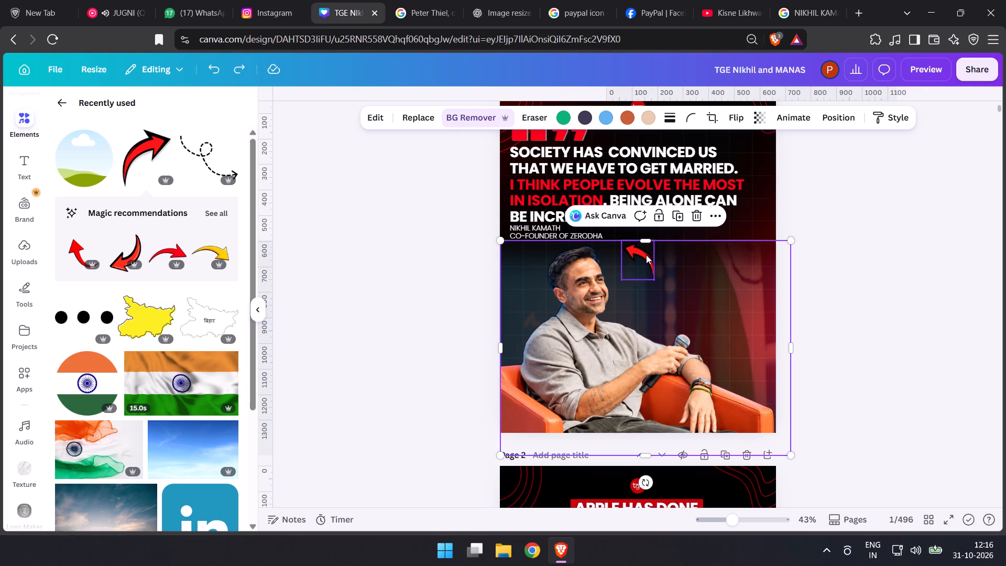
Rotate the curved arrow to point down toward the speaker and place it beside his head, below the name caption.
{"action": "left_click", "coordinate": [646, 255]}
{"action": "left_click_drag", "start_coordinate": [631, 308], "coordinate": [677, 184]}
{"action": "left_click_drag", "start_coordinate": [628, 267], "coordinate": [537, 291]}
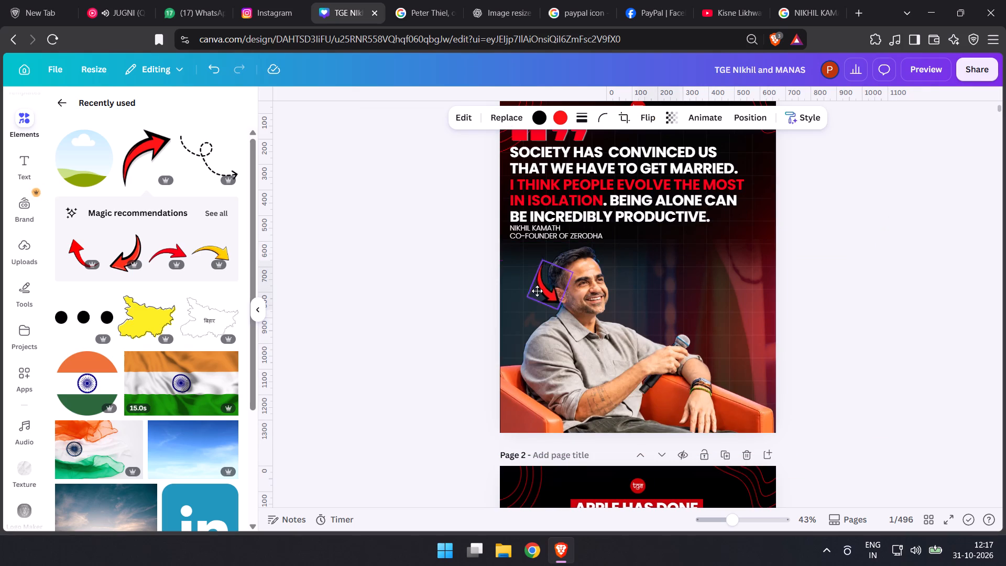
{"action": "left_click_drag", "start_coordinate": [537, 291], "coordinate": [521, 286]}
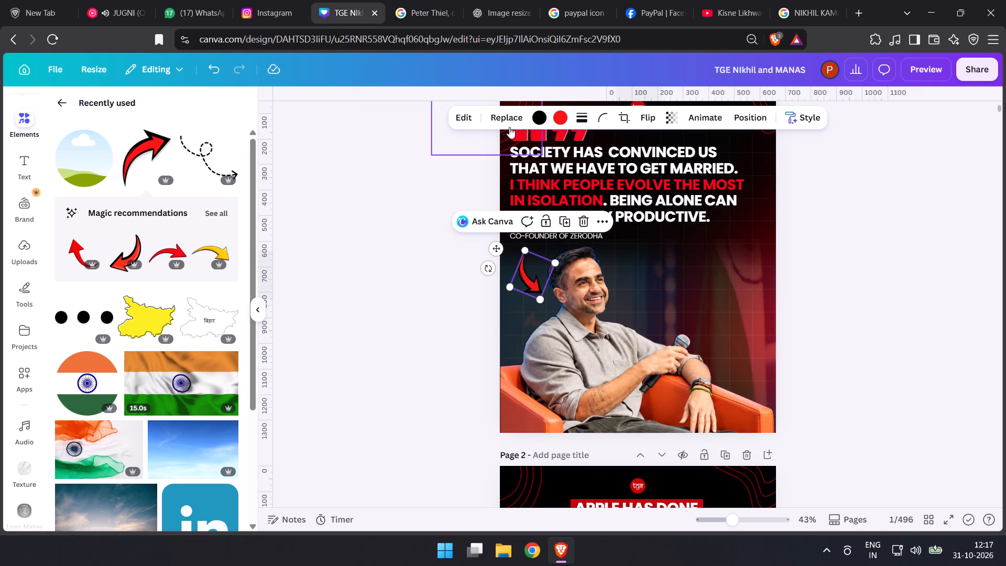
Change the arrow's black outline colour to white.
{"action": "left_click", "coordinate": [541, 115]}
{"action": "left_click", "coordinate": [58, 216]}
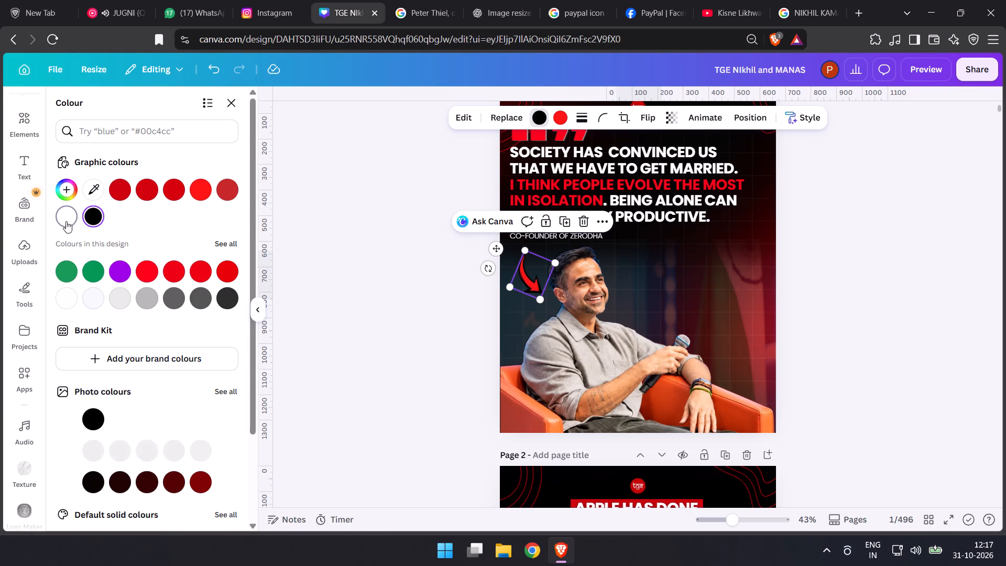
{"action": "double_click", "coordinate": [416, 338]}
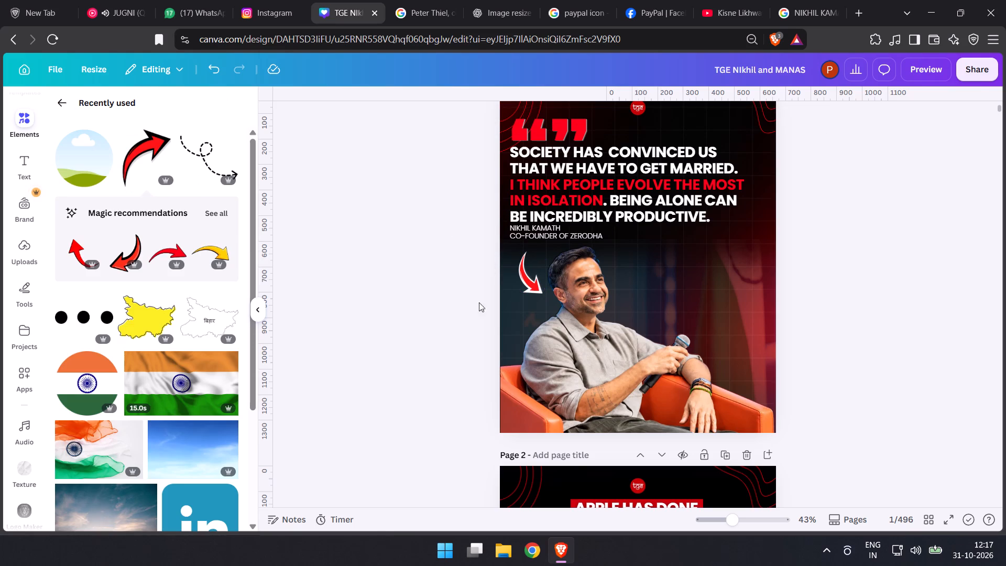
Fine-tune the white-outlined arrow beside the speaker's head by slightly reducing its size and adjusting its position.
{"action": "left_click", "coordinate": [529, 279]}
{"action": "left_click_drag", "start_coordinate": [485, 270], "coordinate": [492, 275]}
{"action": "left_click_drag", "start_coordinate": [536, 301], "coordinate": [523, 292]}
{"action": "left_click_drag", "start_coordinate": [524, 268], "coordinate": [517, 272]}
{"action": "left_click_drag", "start_coordinate": [527, 291], "coordinate": [532, 300]}
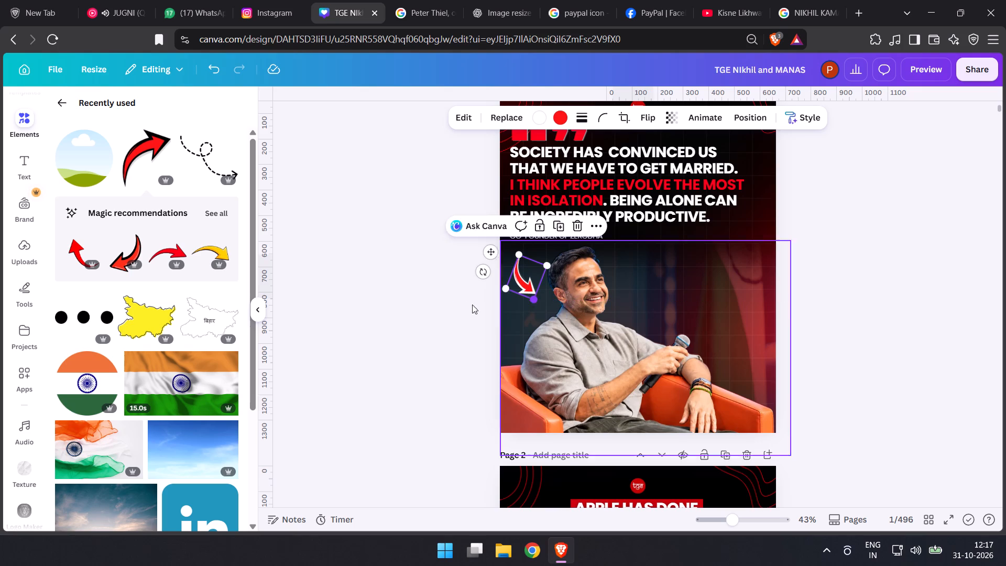
{"action": "double_click", "coordinate": [436, 302]}
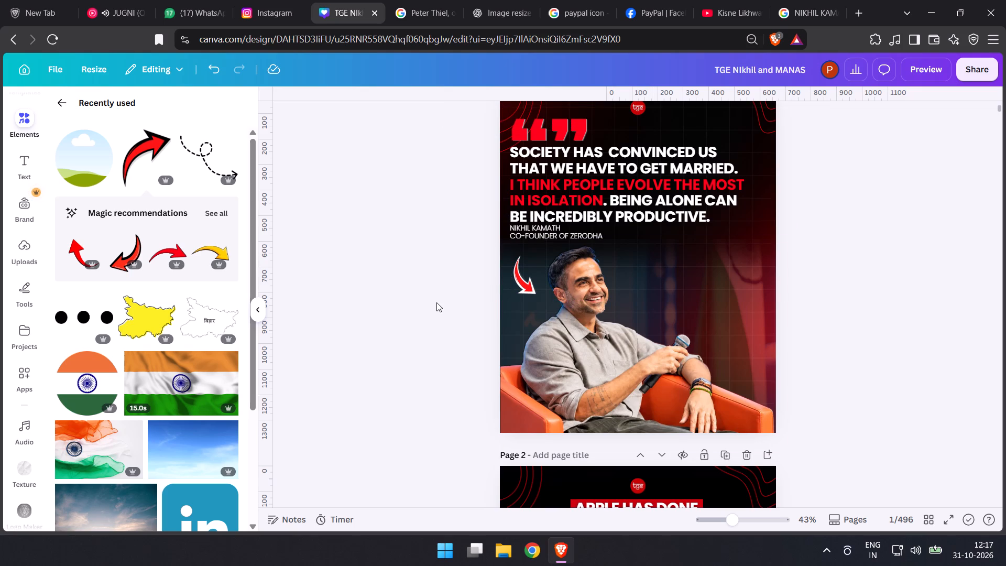